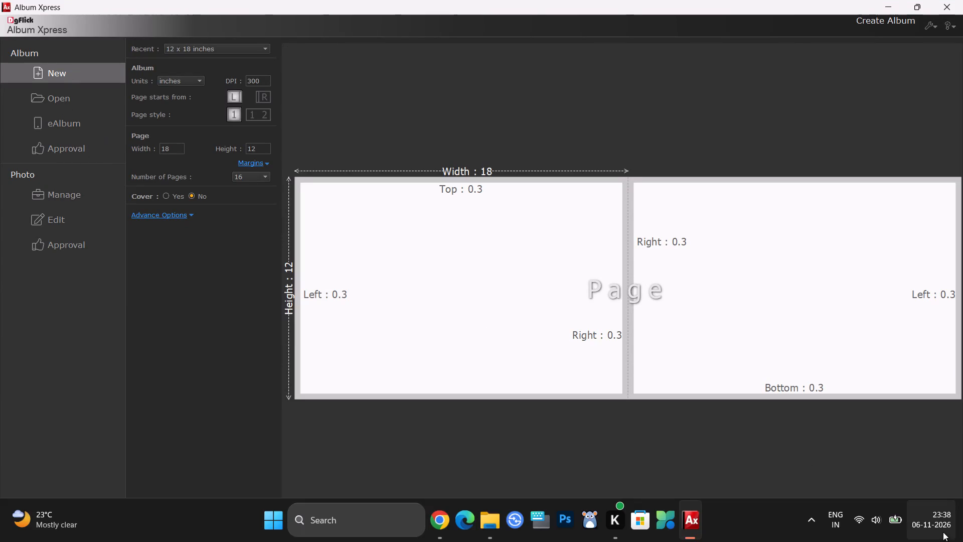
# Create a new 12 x 18 inches album using the Manual Creation mode.
pyautogui.click(949, 534)
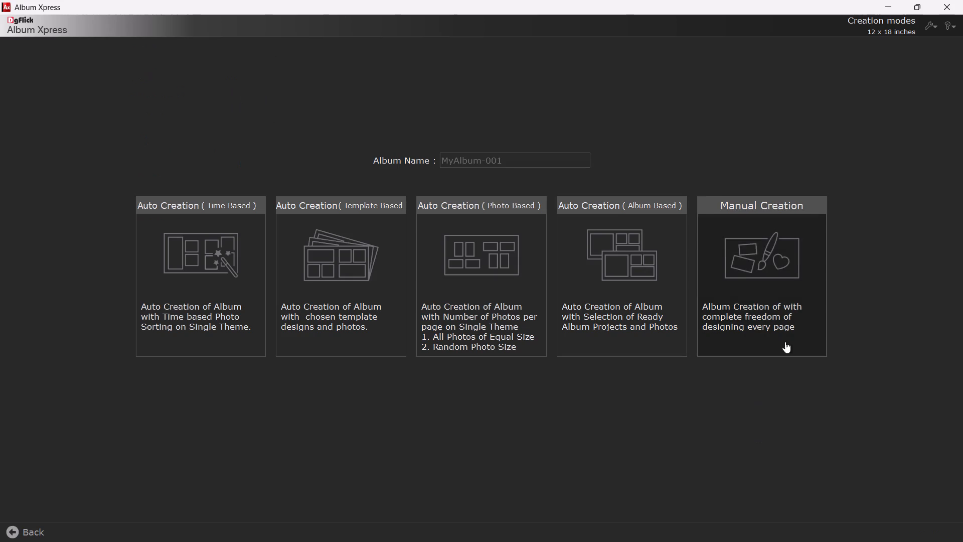
pyautogui.click(765, 293)
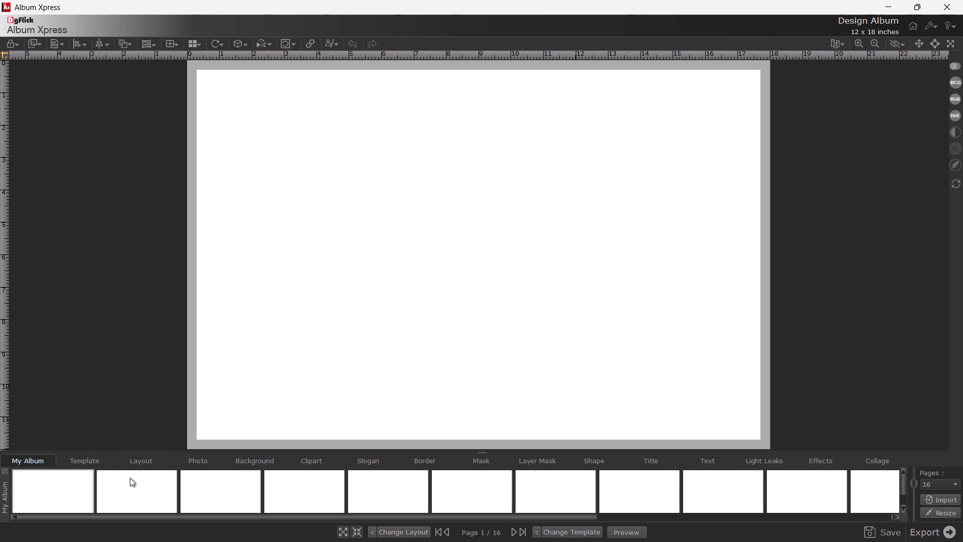
# Load the photos from the Front folder of Album-1 Cover, inside Cover Photos Options in Downloads.
pyautogui.click(196, 464)
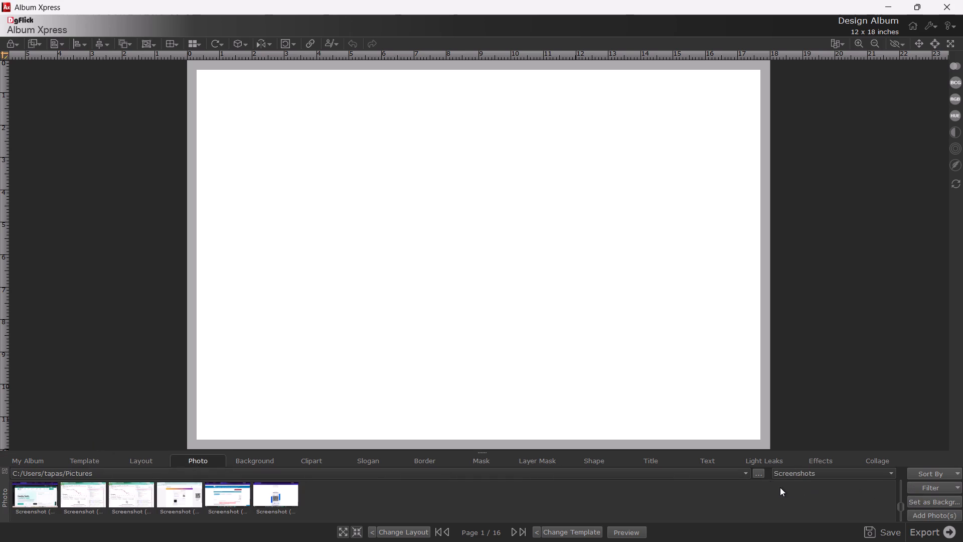
pyautogui.click(760, 472)
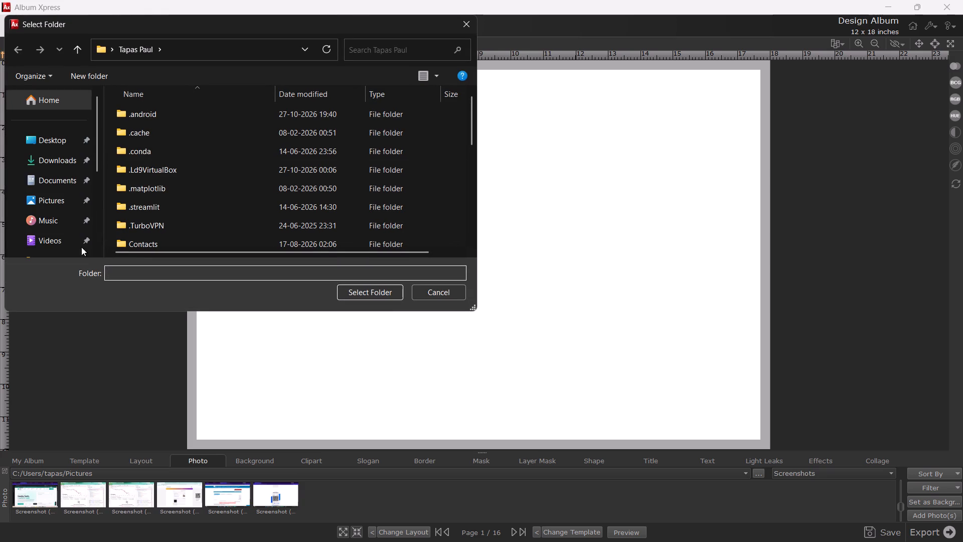
pyautogui.click(50, 159)
pyautogui.doubleClick(142, 142)
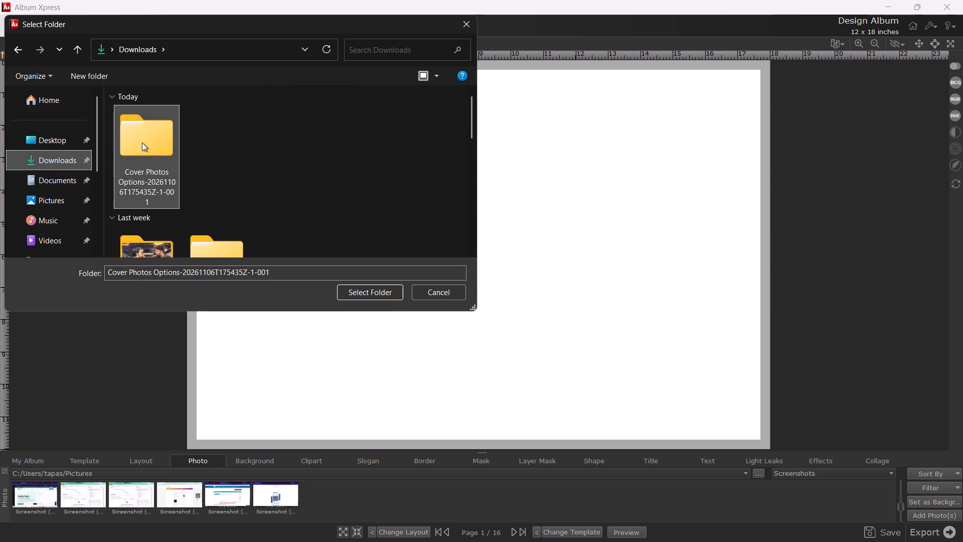
pyautogui.doubleClick(156, 122)
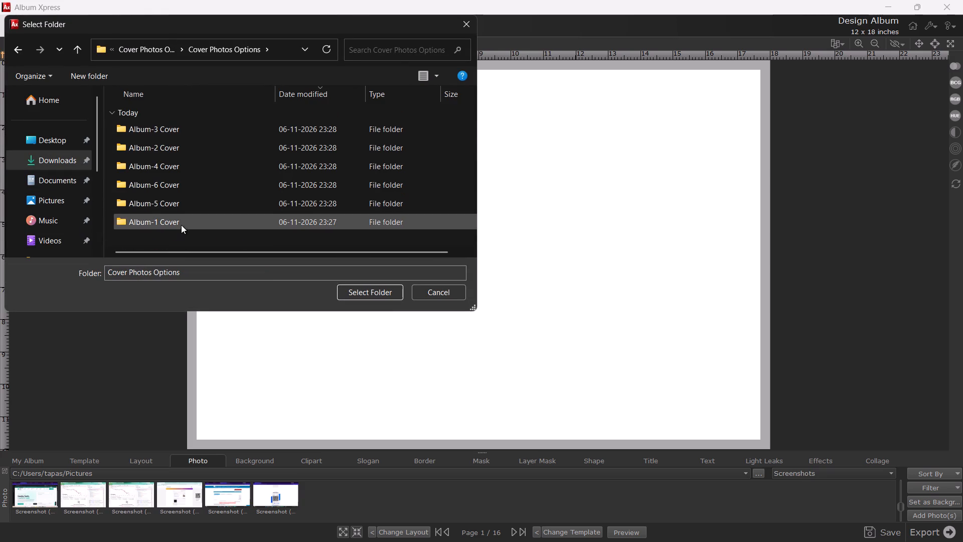
pyautogui.tripleClick(181, 223)
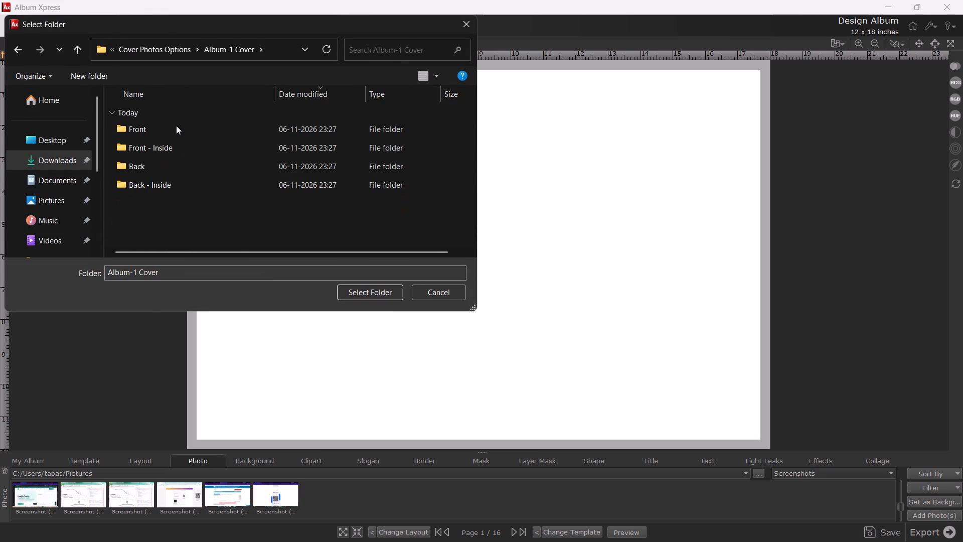
pyautogui.doubleClick(176, 125)
pyautogui.click(372, 294)
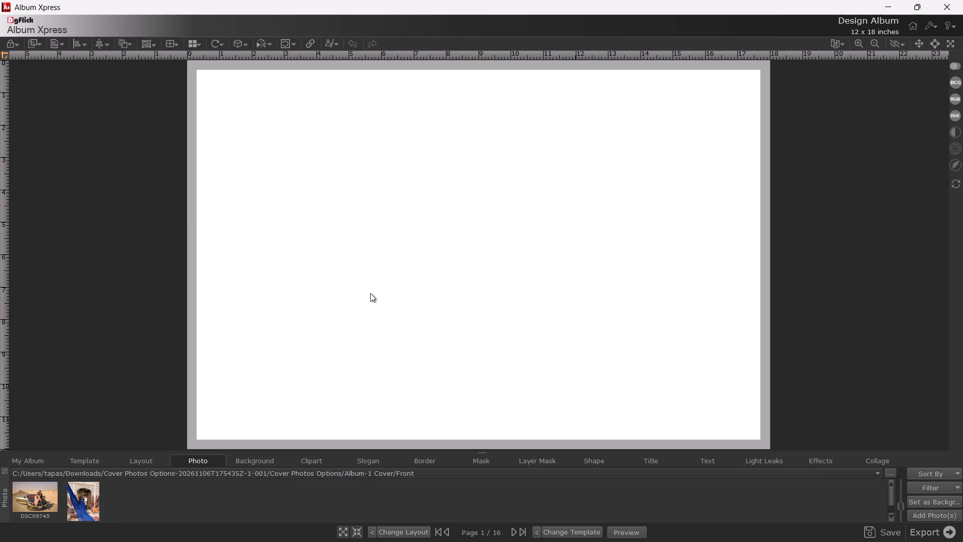
# Add both the DSC09745 car photo and the blue-gown photo to page 1.
pyautogui.doubleClick(42, 497)
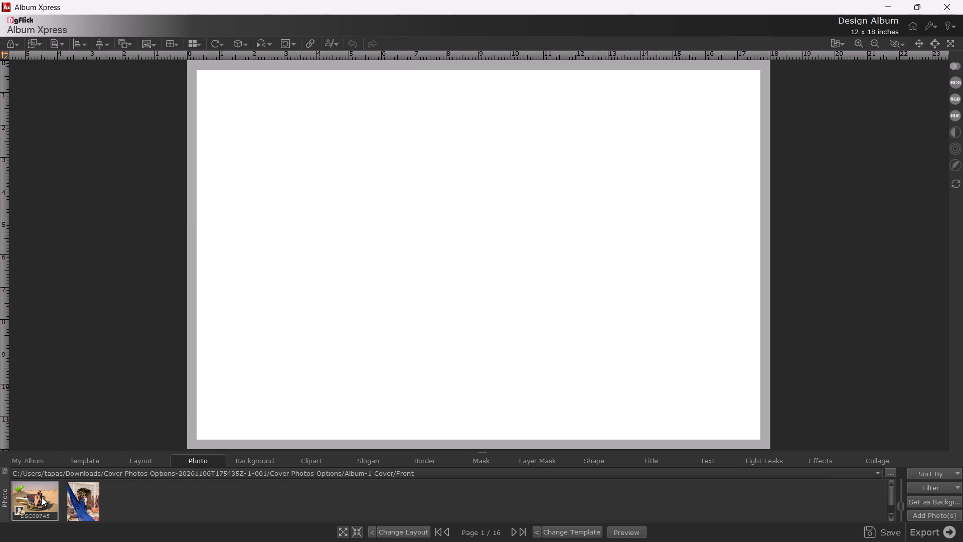
pyautogui.doubleClick(75, 499)
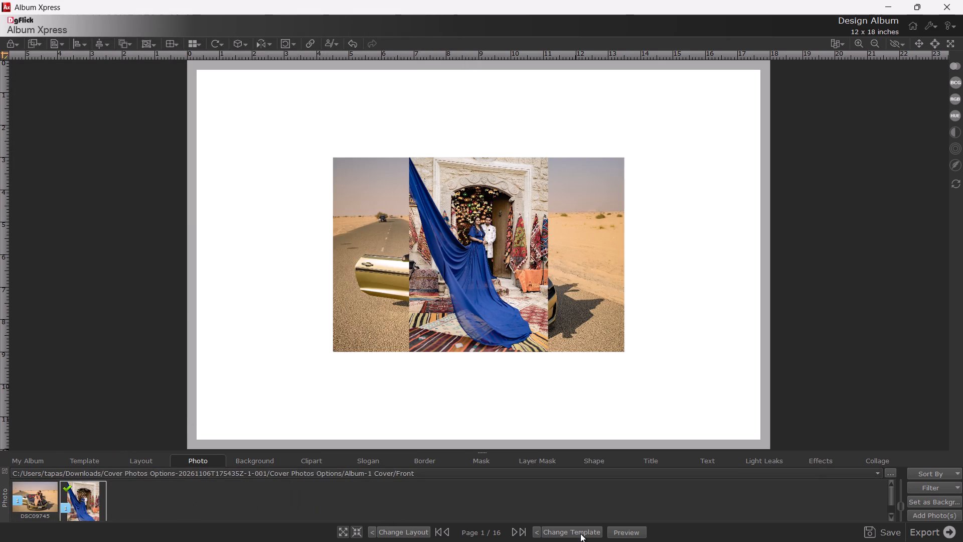
# Change page 1's layout until the large car photo sits to the left of the smaller blue-gown photo without overlap.
pyautogui.click(419, 533)
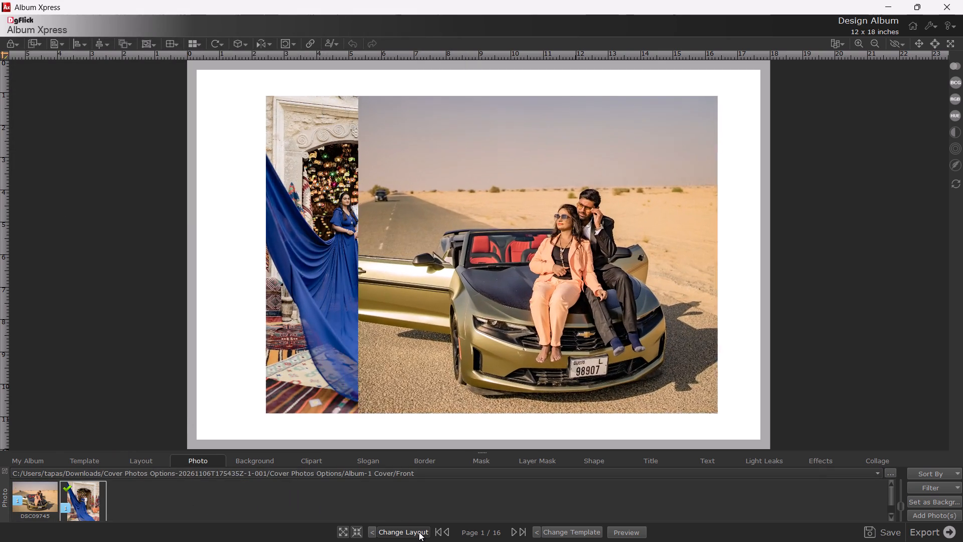
pyautogui.click(419, 532)
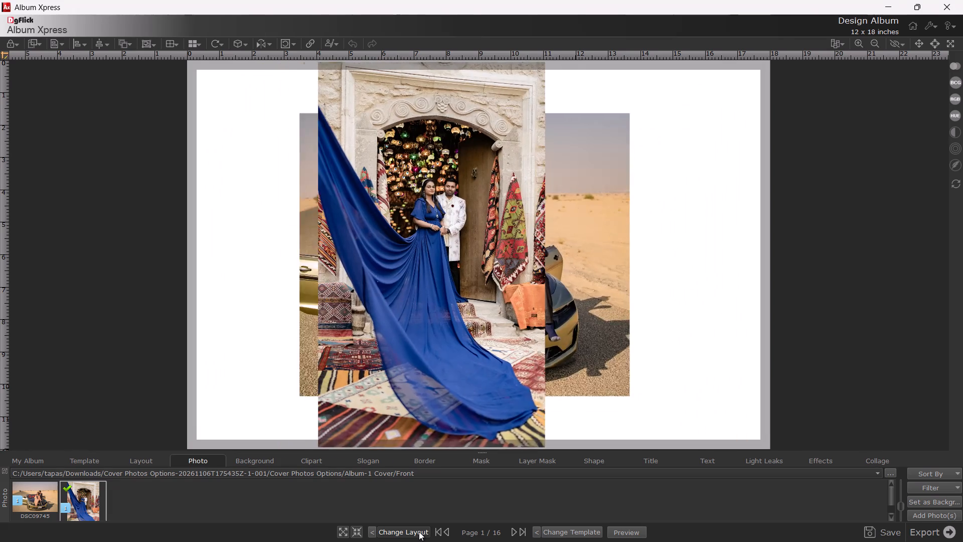
pyautogui.click(419, 531)
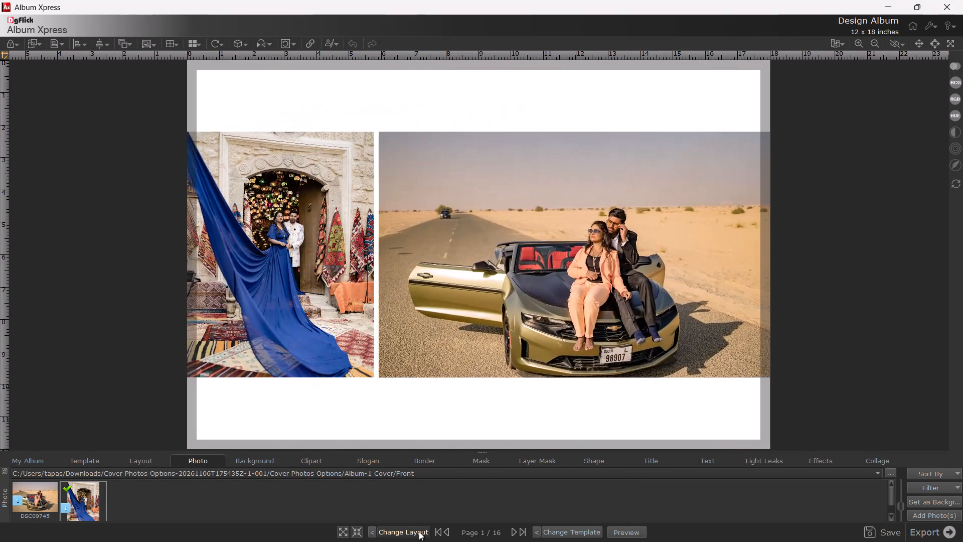
pyautogui.click(419, 531)
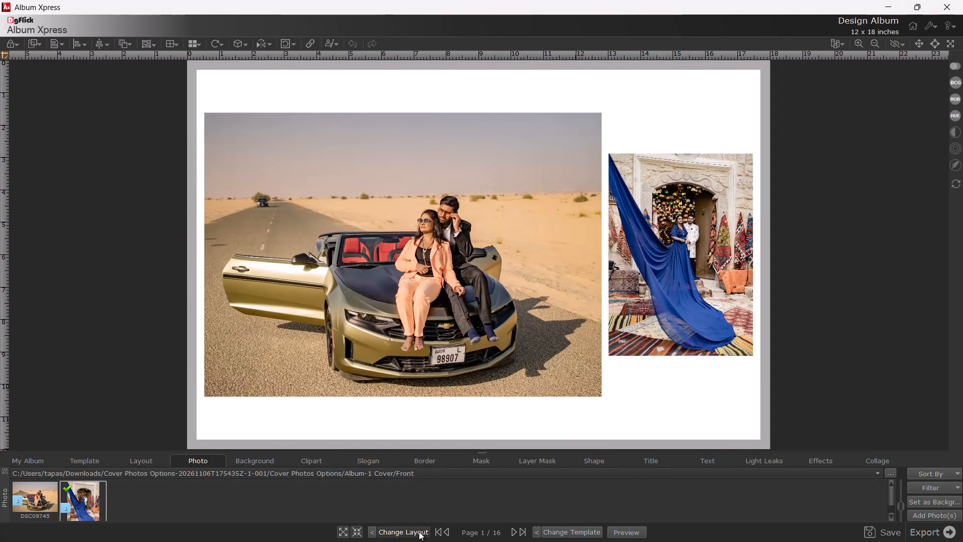
pyautogui.scroll(-7, 481, 287)
pyautogui.scroll(5, 481, 287)
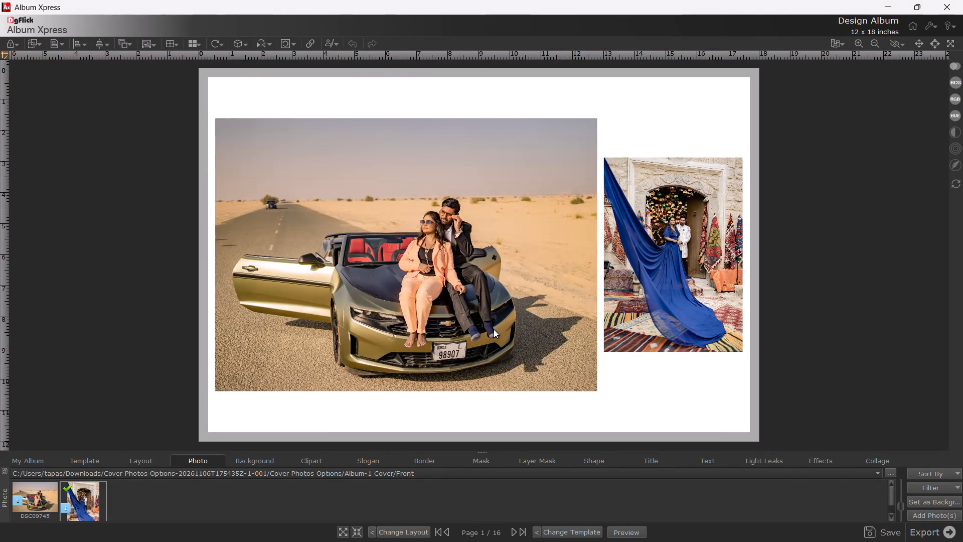
pyautogui.scroll(-5, 494, 333)
pyautogui.scroll(5, 494, 334)
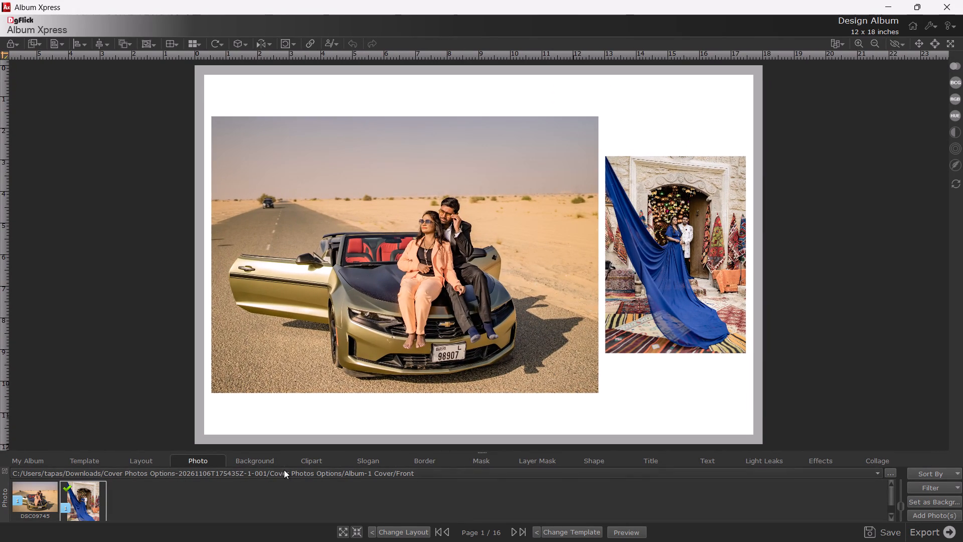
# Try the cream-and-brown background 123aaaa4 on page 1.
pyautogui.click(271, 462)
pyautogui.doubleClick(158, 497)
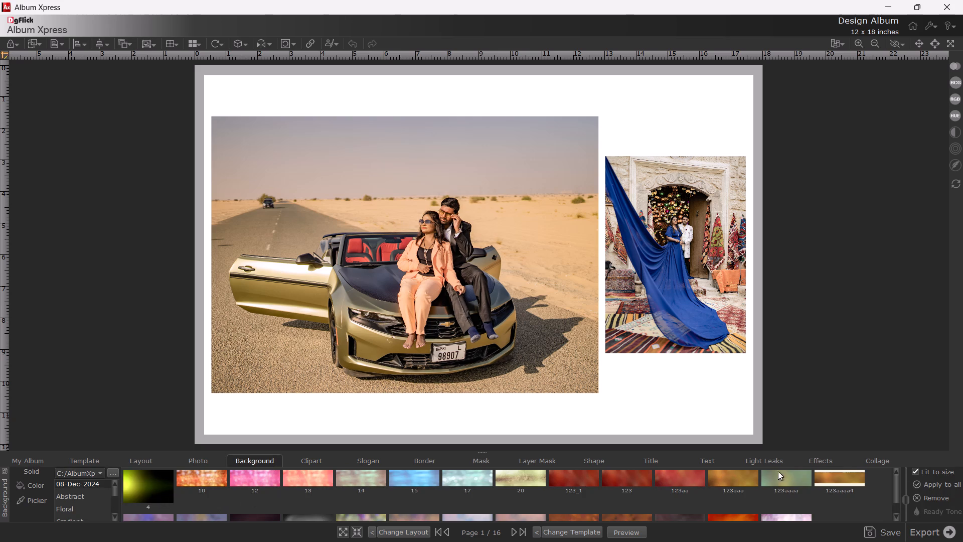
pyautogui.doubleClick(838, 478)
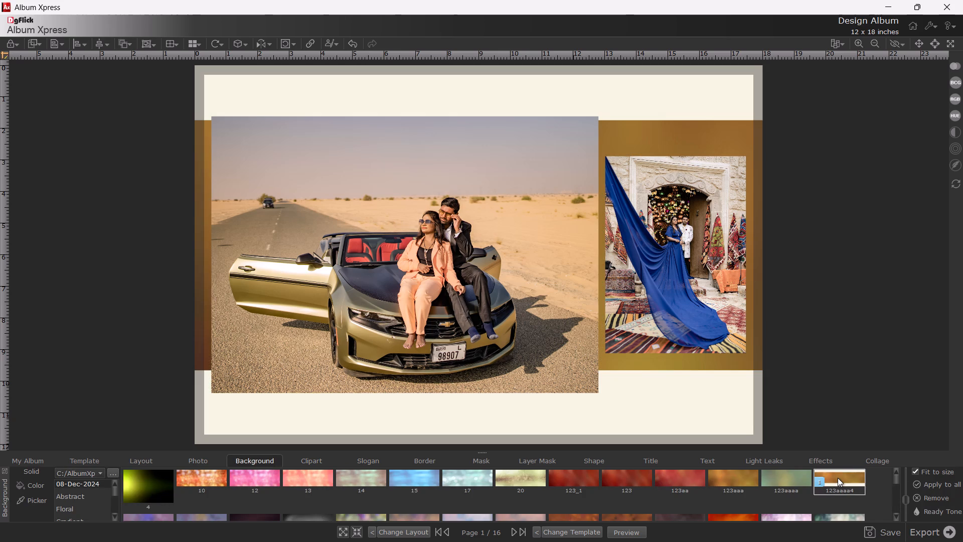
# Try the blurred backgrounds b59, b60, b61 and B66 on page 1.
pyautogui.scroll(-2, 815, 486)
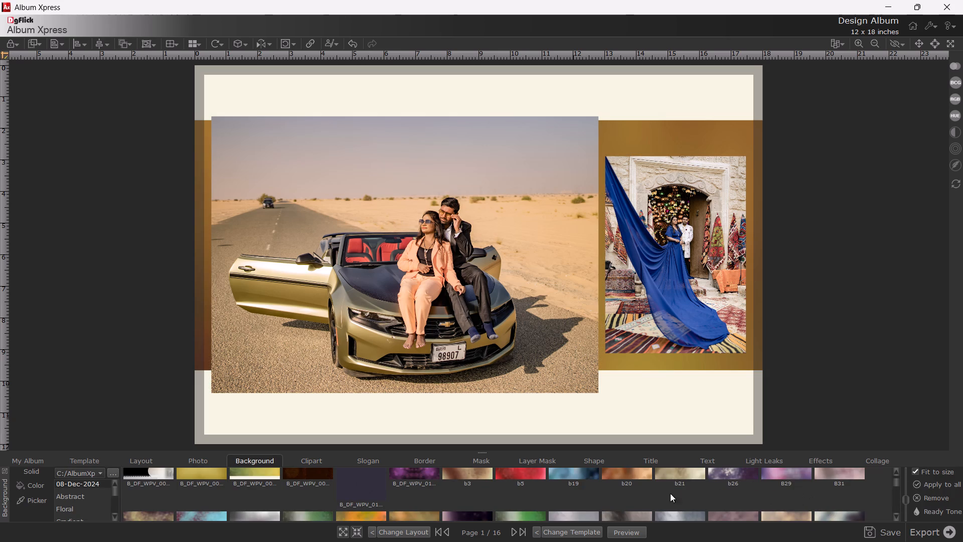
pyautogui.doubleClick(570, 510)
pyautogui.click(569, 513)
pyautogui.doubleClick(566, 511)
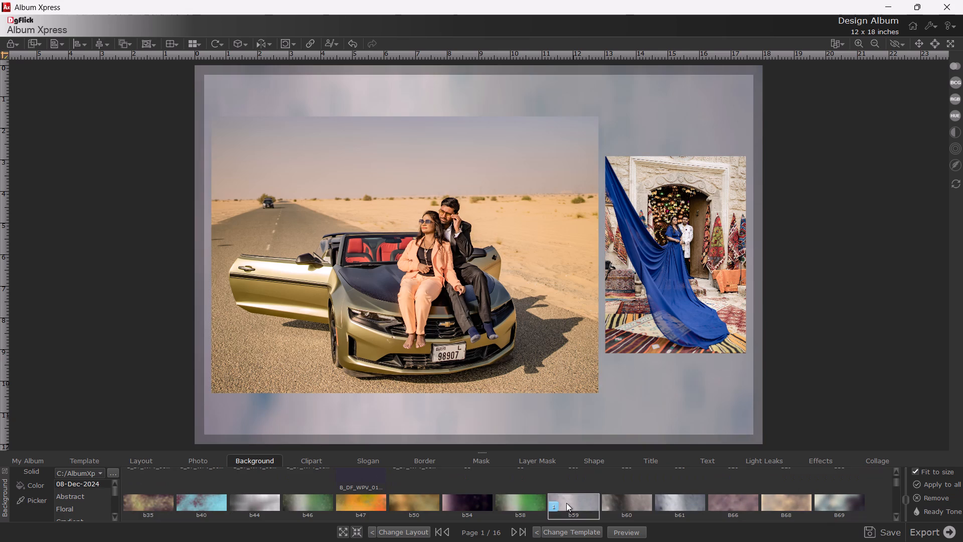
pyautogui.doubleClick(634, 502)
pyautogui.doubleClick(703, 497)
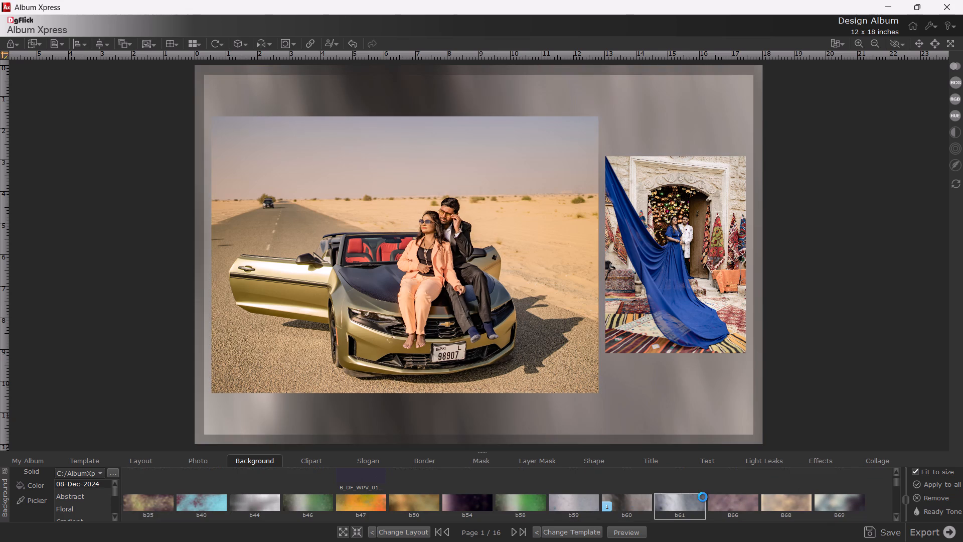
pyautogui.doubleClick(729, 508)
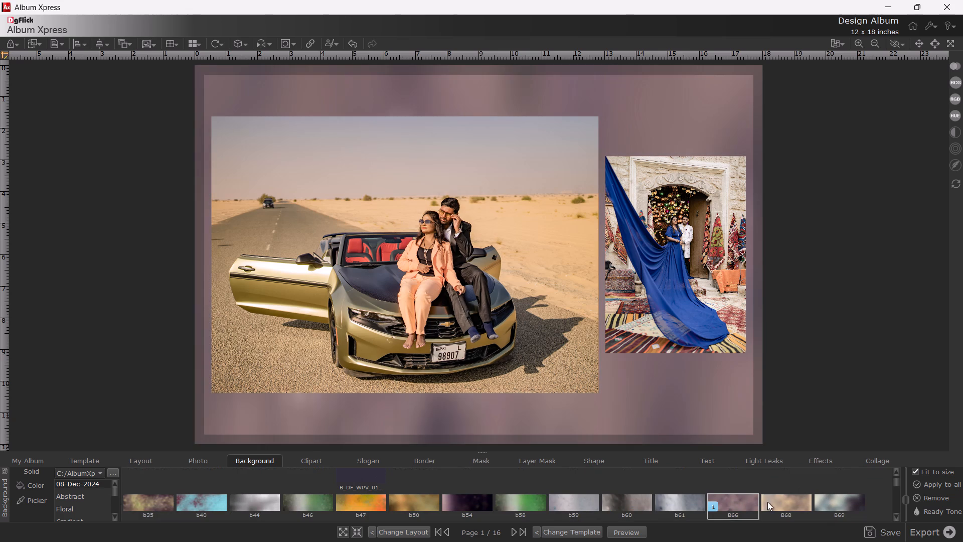
# Apply the blurred grey-green to dark purple background B69 to page 1.
pyautogui.scroll(-6, 691, 440)
pyautogui.doubleClick(833, 498)
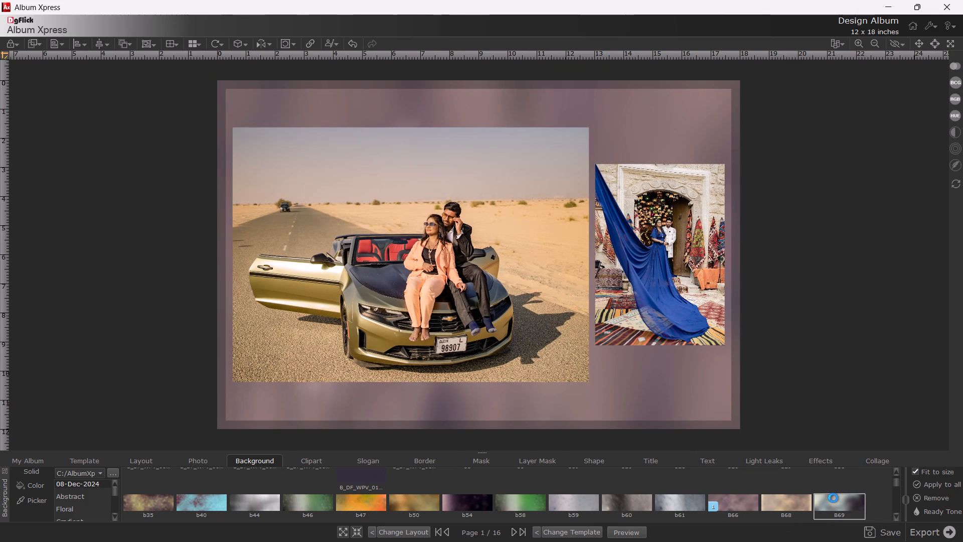
pyautogui.scroll(-5, 584, 382)
pyautogui.scroll(2, 587, 384)
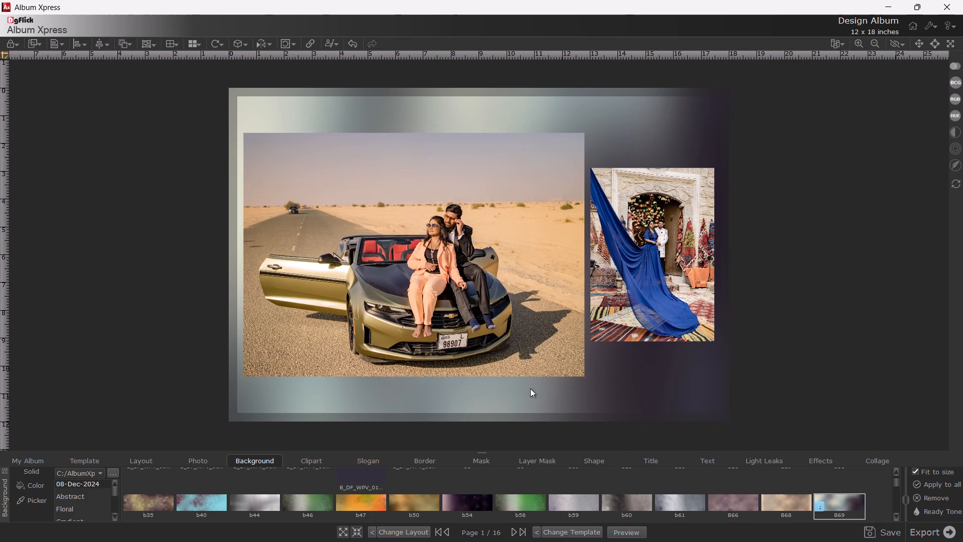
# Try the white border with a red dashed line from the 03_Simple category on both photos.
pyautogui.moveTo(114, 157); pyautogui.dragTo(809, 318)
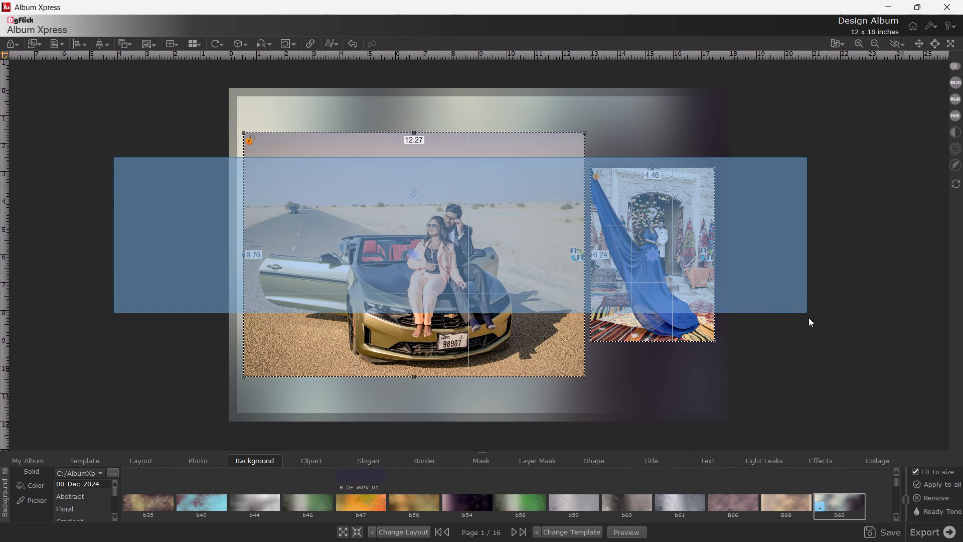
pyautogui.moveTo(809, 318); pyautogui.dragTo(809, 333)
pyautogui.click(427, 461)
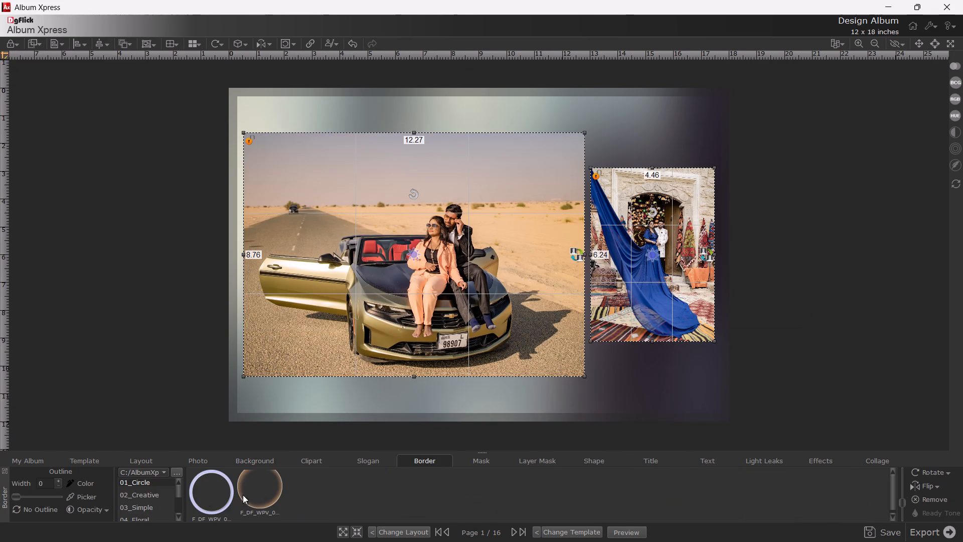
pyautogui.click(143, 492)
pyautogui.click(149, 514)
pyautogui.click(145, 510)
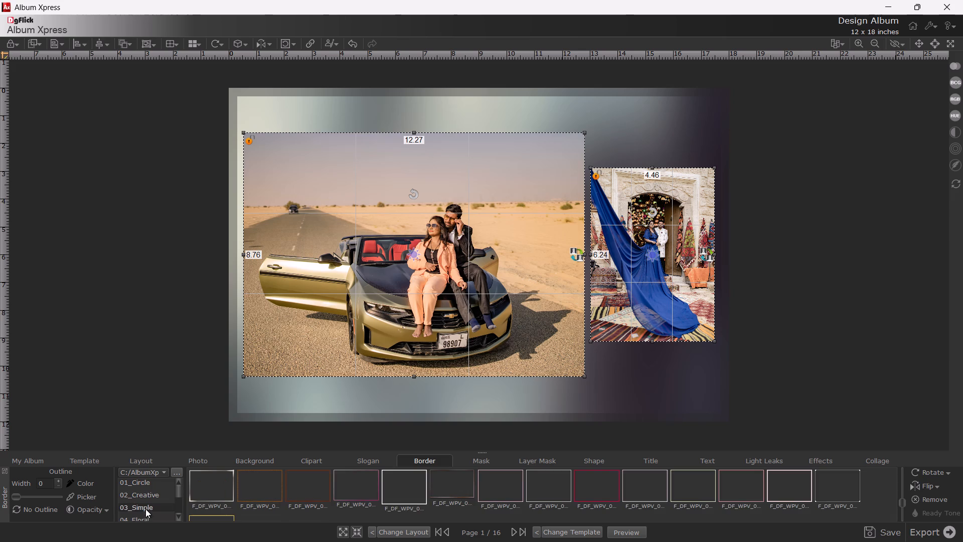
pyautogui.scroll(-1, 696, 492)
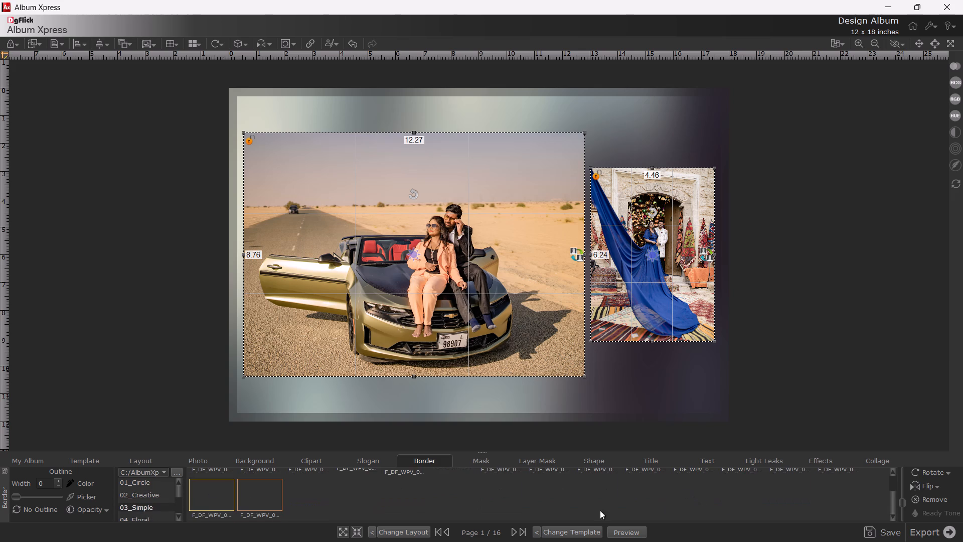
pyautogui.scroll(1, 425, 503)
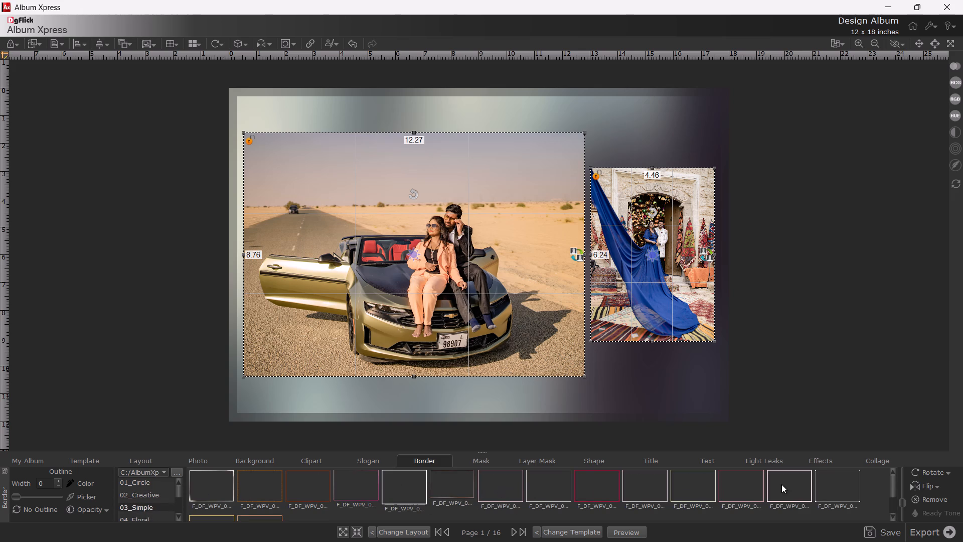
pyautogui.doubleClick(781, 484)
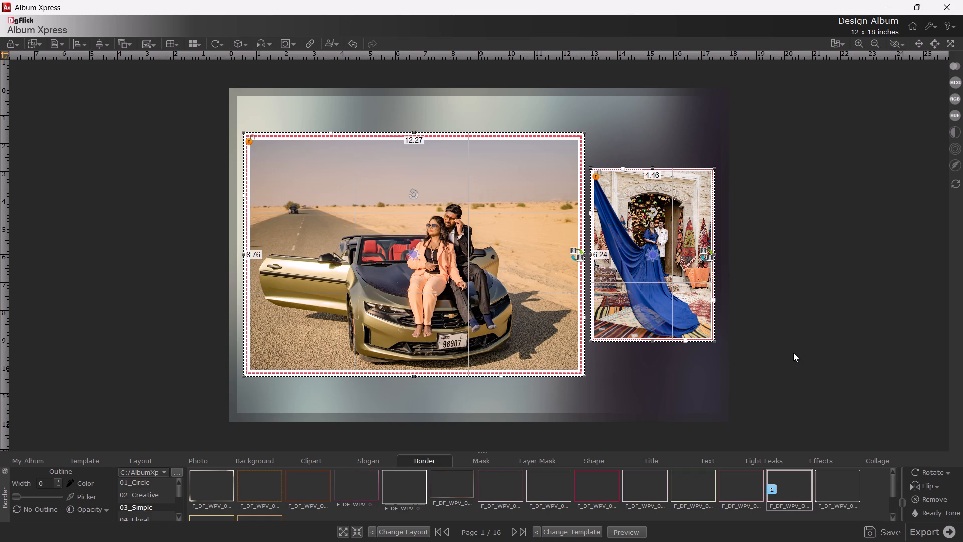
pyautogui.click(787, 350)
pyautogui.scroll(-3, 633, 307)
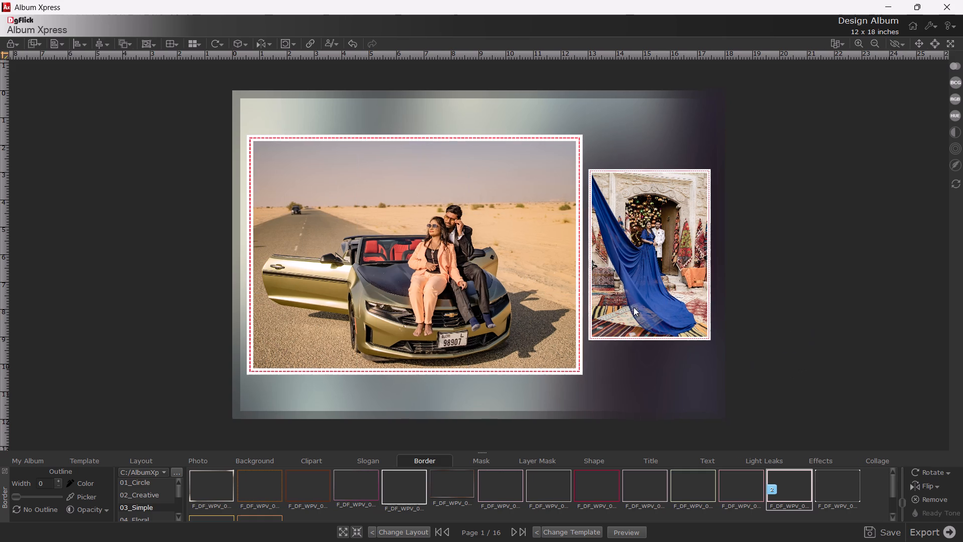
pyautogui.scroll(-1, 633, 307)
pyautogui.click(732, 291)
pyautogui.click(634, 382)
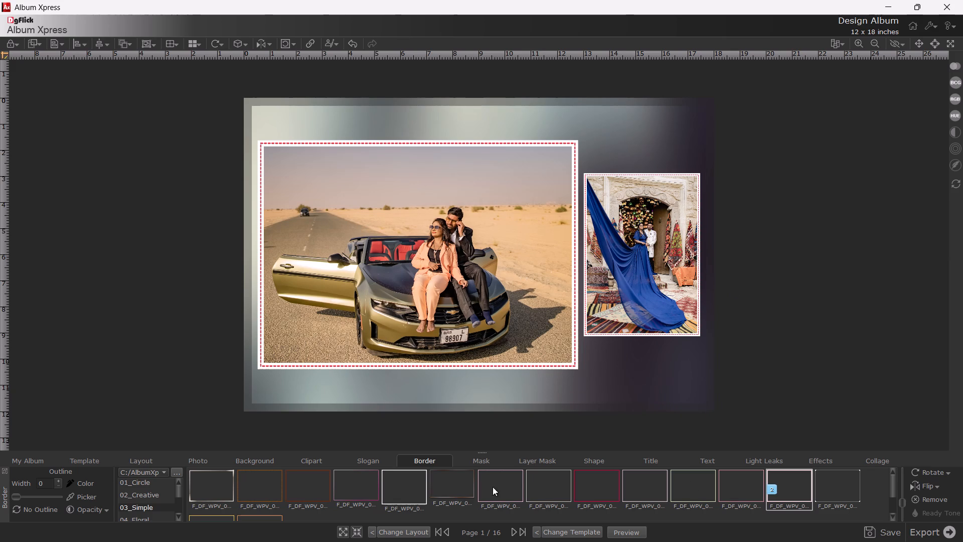
# Apply the plain white border from the 03_Simple category to both photos on page 1.
pyautogui.moveTo(193, 285); pyautogui.dragTo(813, 338)
pyautogui.doubleClick(408, 494)
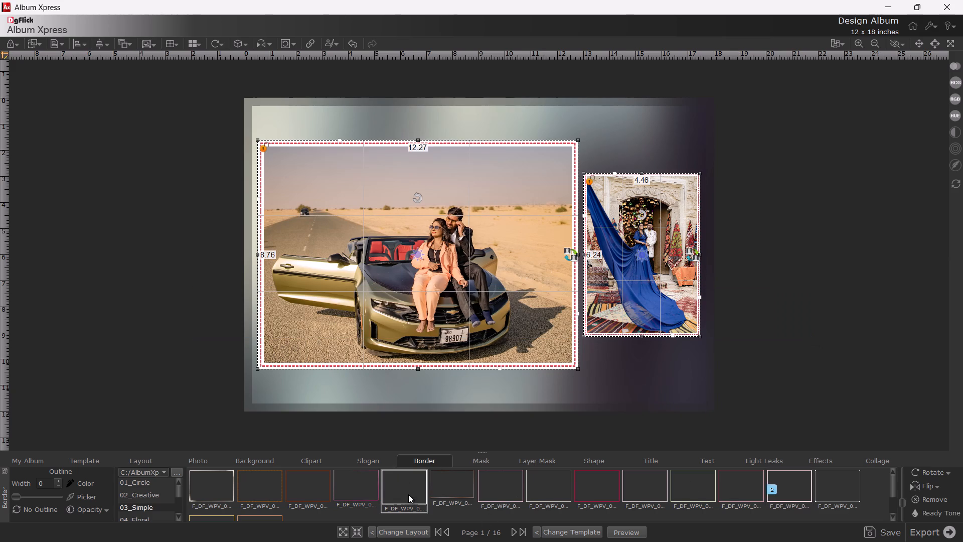
pyautogui.click(456, 401)
pyautogui.scroll(-5, 438, 457)
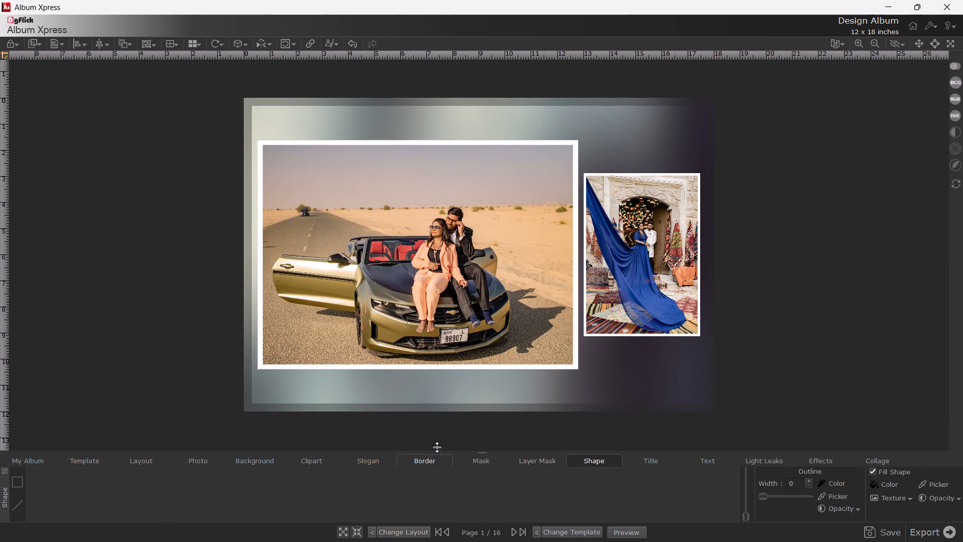
pyautogui.scroll(4, 437, 446)
pyautogui.scroll(-5, 438, 445)
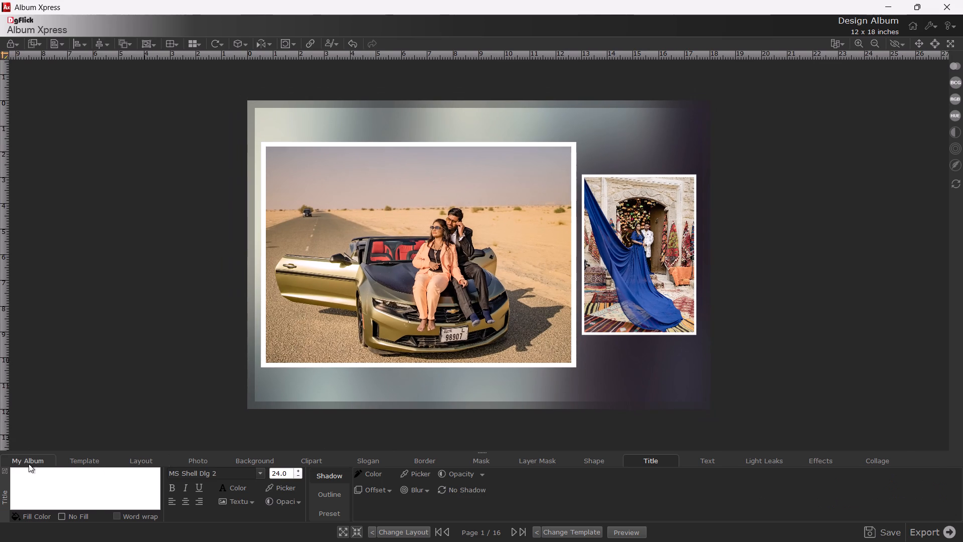
# Open page 2 and add both photos from the Album-1 Cover Front - Inside folder to it.
pyautogui.click(29, 464)
pyautogui.doubleClick(133, 486)
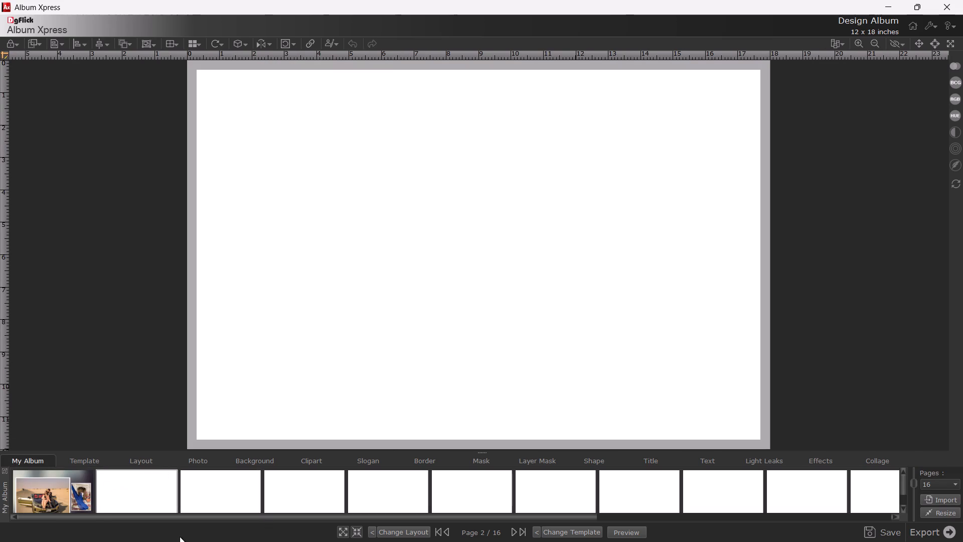
pyautogui.scroll(-3, 103, 445)
pyautogui.click(203, 463)
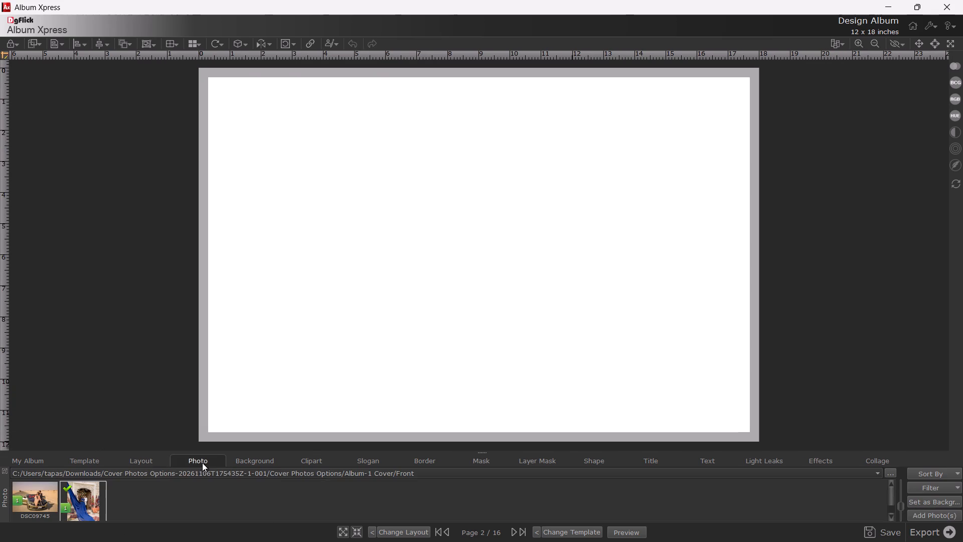
pyautogui.click(891, 470)
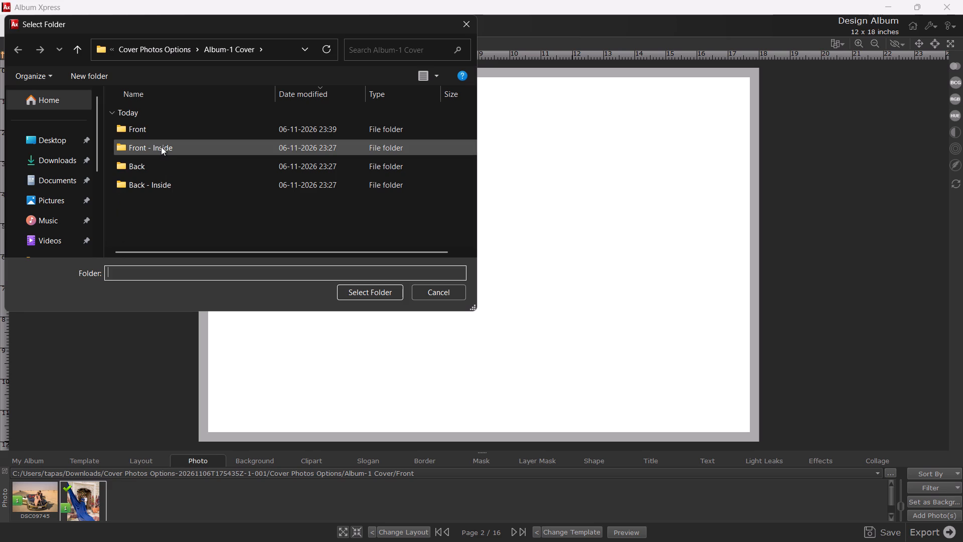
pyautogui.doubleClick(161, 147)
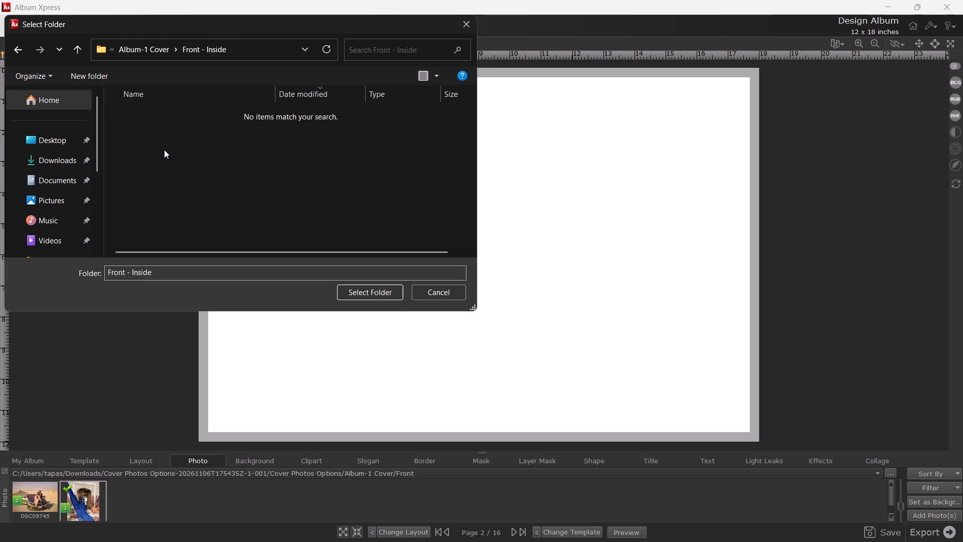
pyautogui.click(376, 292)
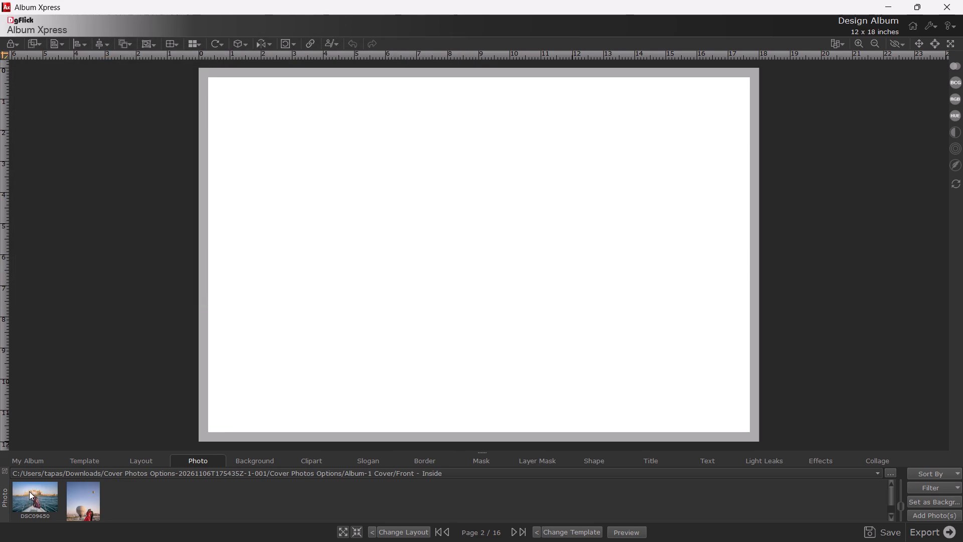
pyautogui.doubleClick(38, 500)
pyautogui.doubleClick(85, 504)
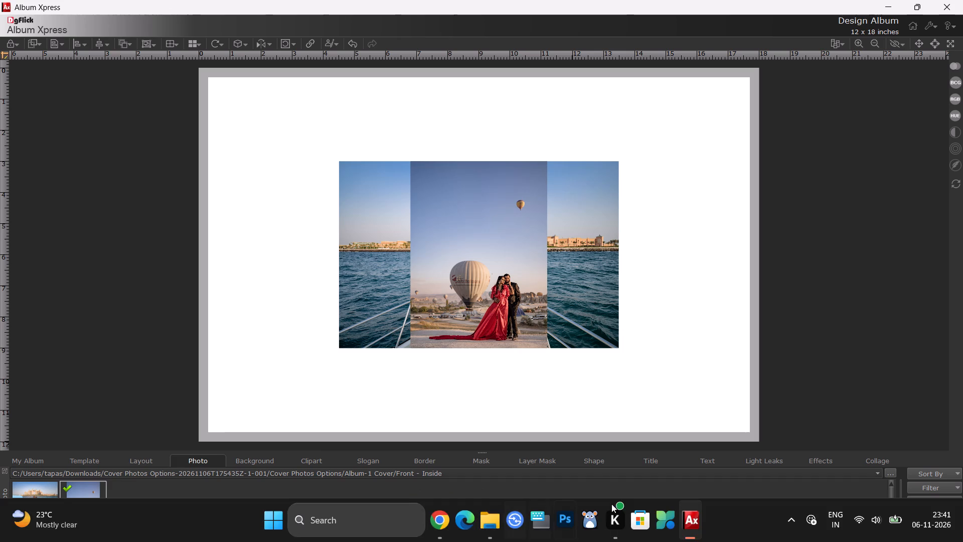
# Cycle through the templates for page 2 and apply the gold floral one titled WEDDING MEMORIES with black-framed photos.
pyautogui.click(588, 534)
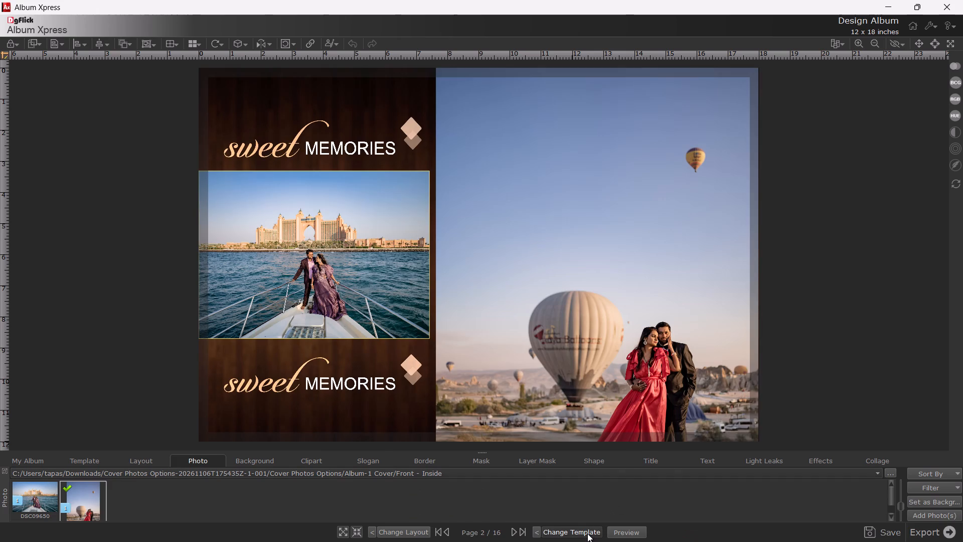
pyautogui.click(572, 535)
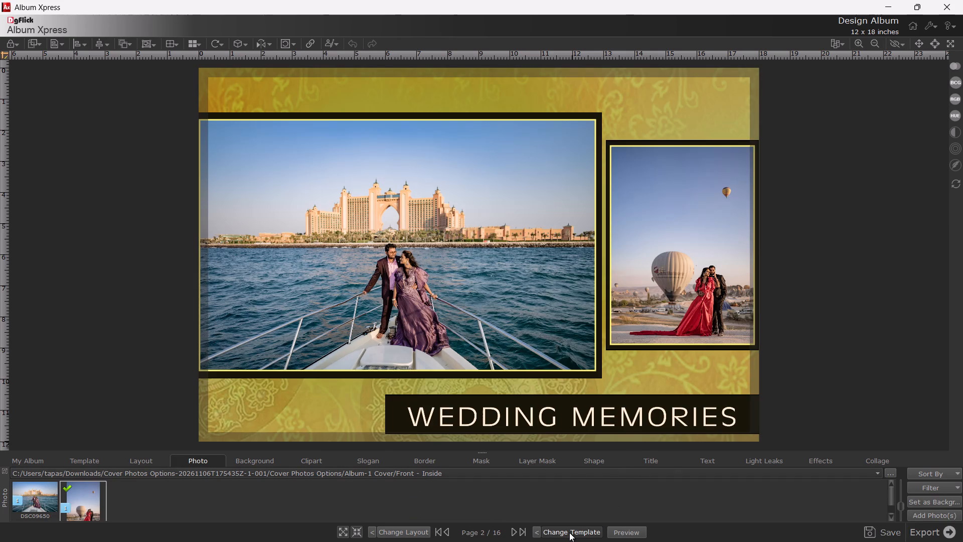
# Delete the WEDDING MEMORIES title text from page 2.
pyautogui.click(547, 421)
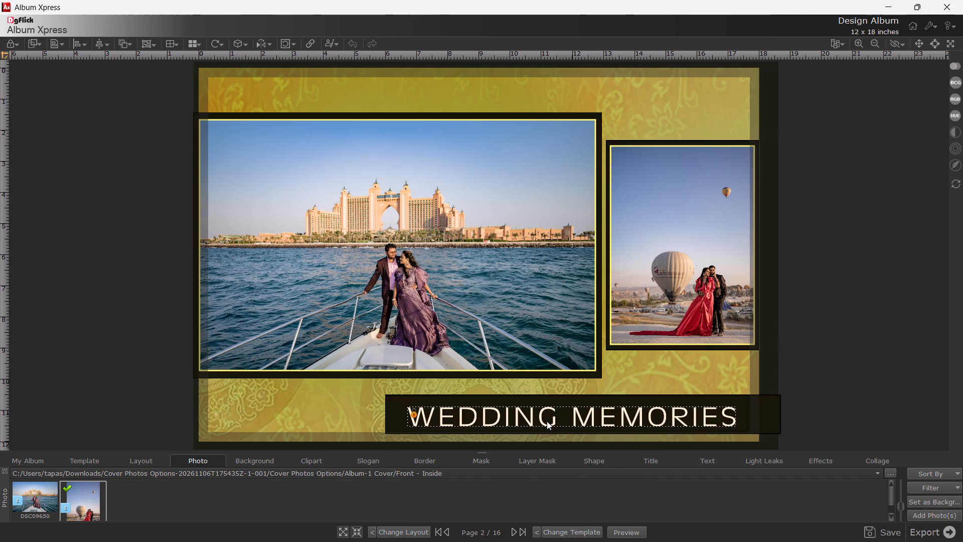
pyautogui.rightClick(547, 418)
pyautogui.click(604, 350)
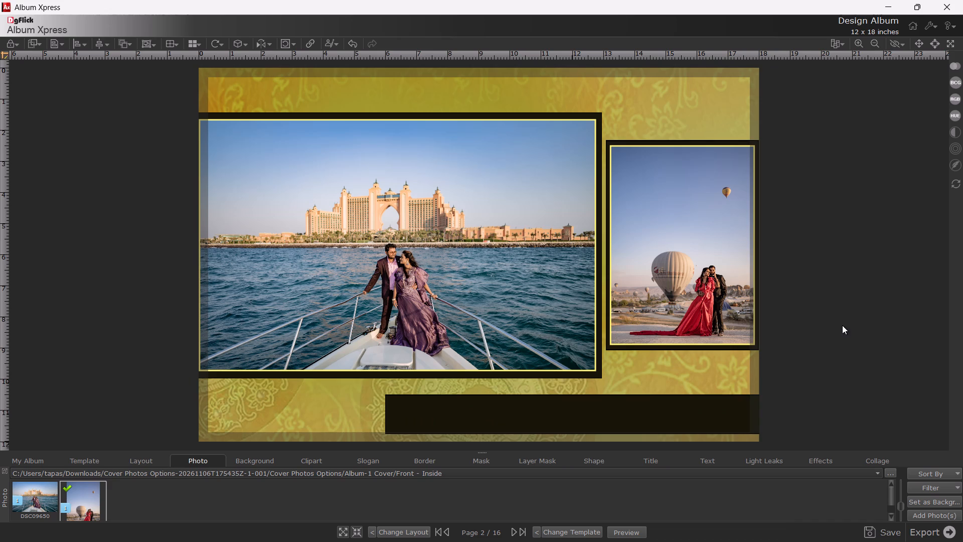
pyautogui.click(843, 325)
pyautogui.scroll(-5, 726, 331)
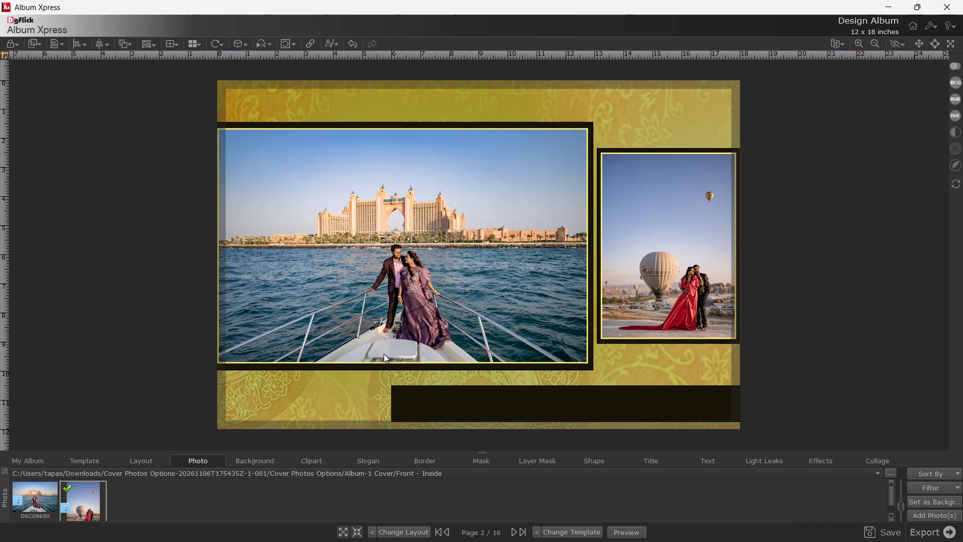
# Change page 2's layout to the boat photo centred on the left half and the balloon photo filling the right half.
pyautogui.click(399, 531)
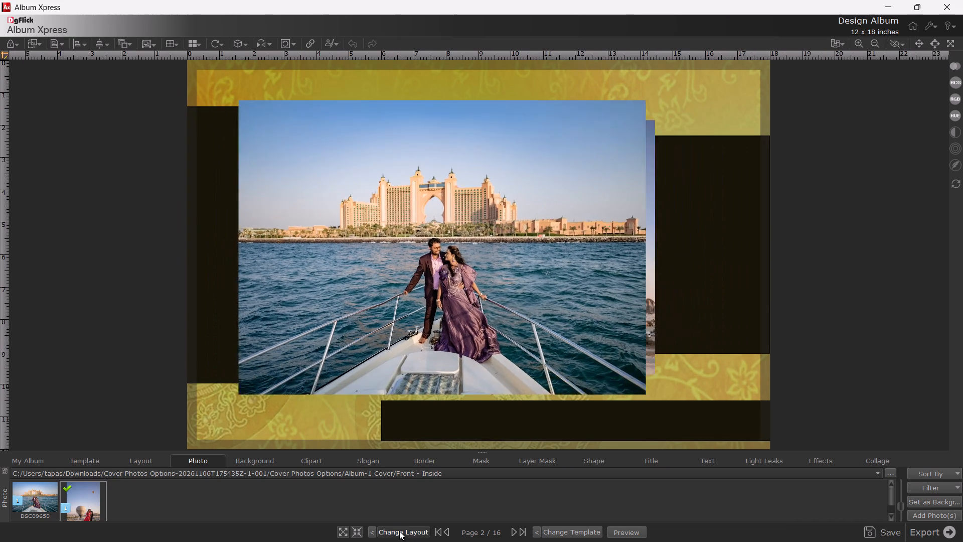
pyautogui.click(399, 531)
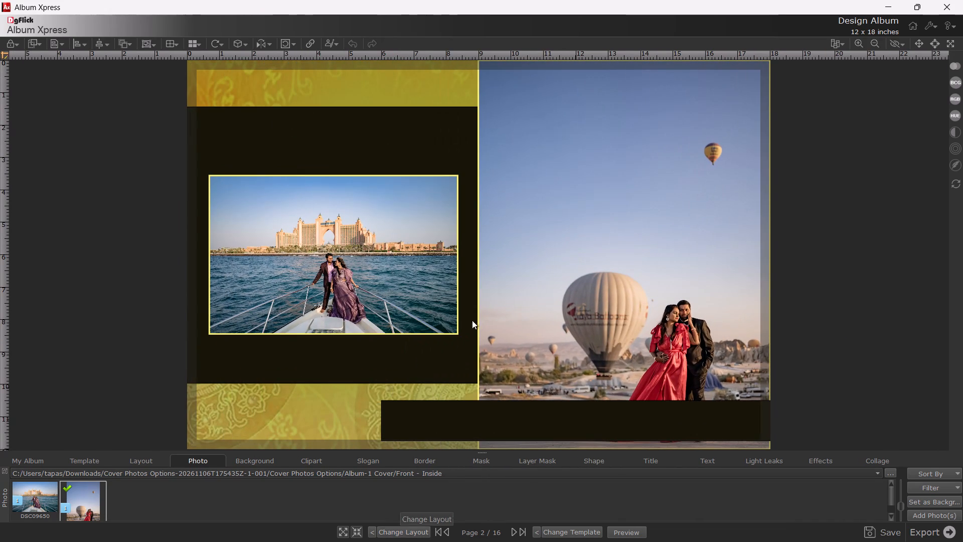
# Delete the black strip crossing the bottom of the balloon photo on page 2.
pyautogui.scroll(-6, 473, 307)
pyautogui.click(524, 419)
pyautogui.rightClick(524, 417)
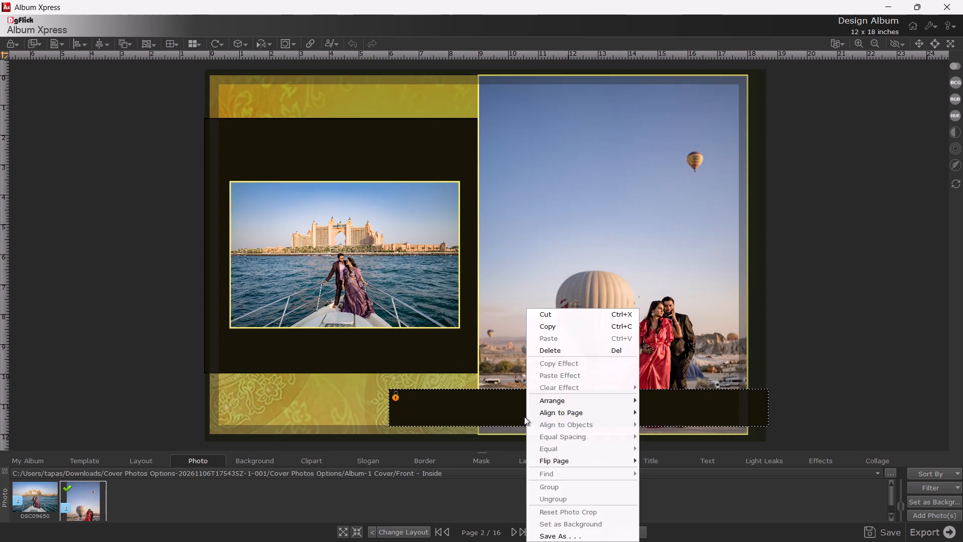
pyautogui.click(569, 348)
pyautogui.scroll(-2, 525, 375)
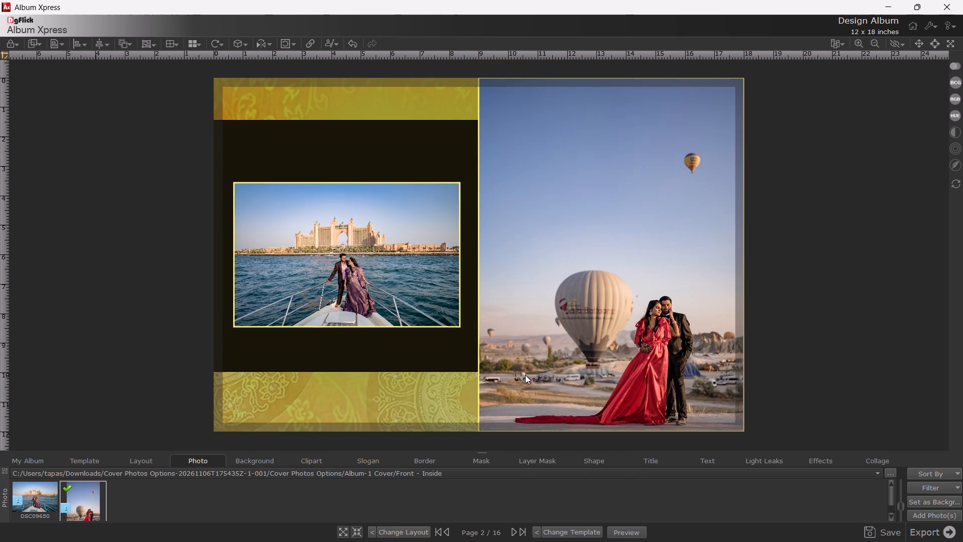
pyautogui.scroll(-2, 525, 375)
# Enlarge the boat photo on page 2 proportionally until it nearly fills the width of the left half.
pyautogui.scroll(4, 525, 375)
pyautogui.click(342, 276)
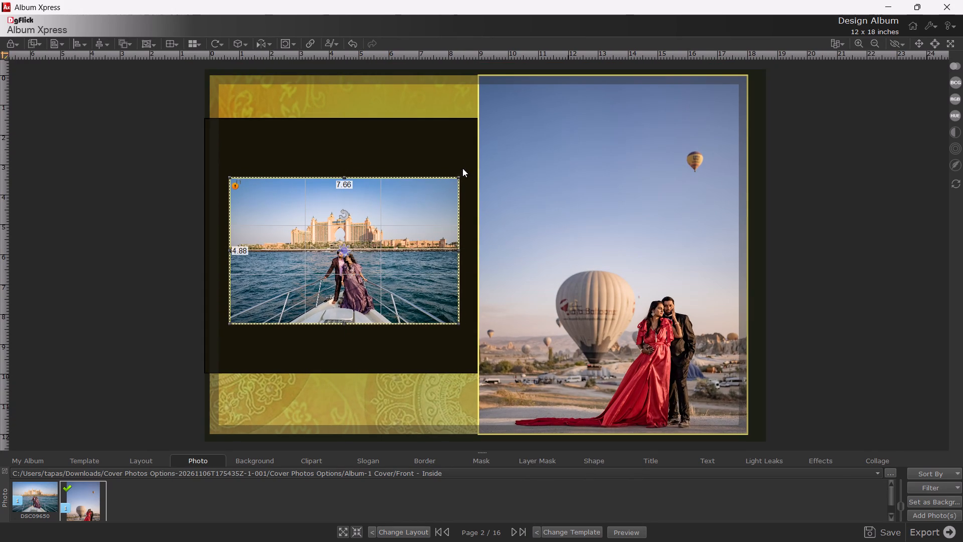
pyautogui.moveTo(456, 176); pyautogui.dragTo(473, 159)
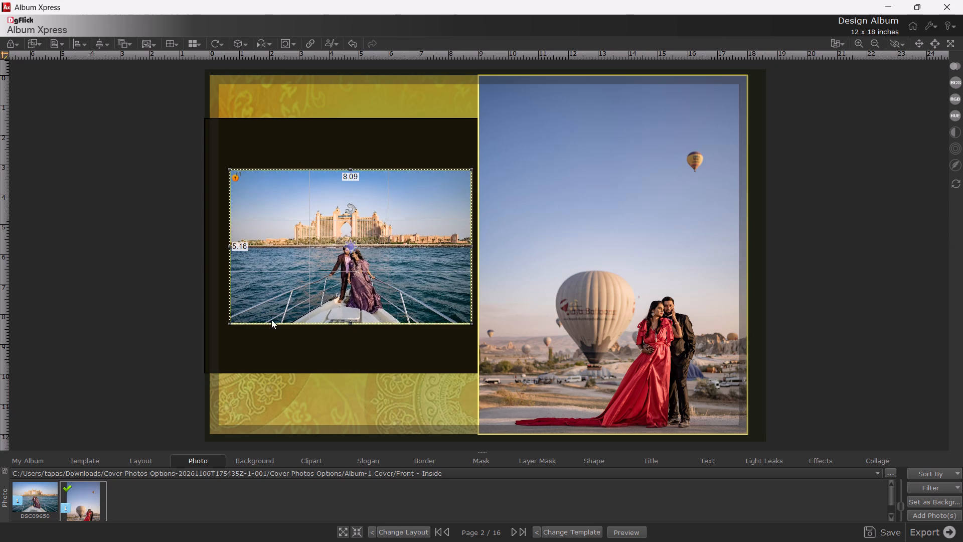
pyautogui.moveTo(229, 323); pyautogui.dragTo(218, 332)
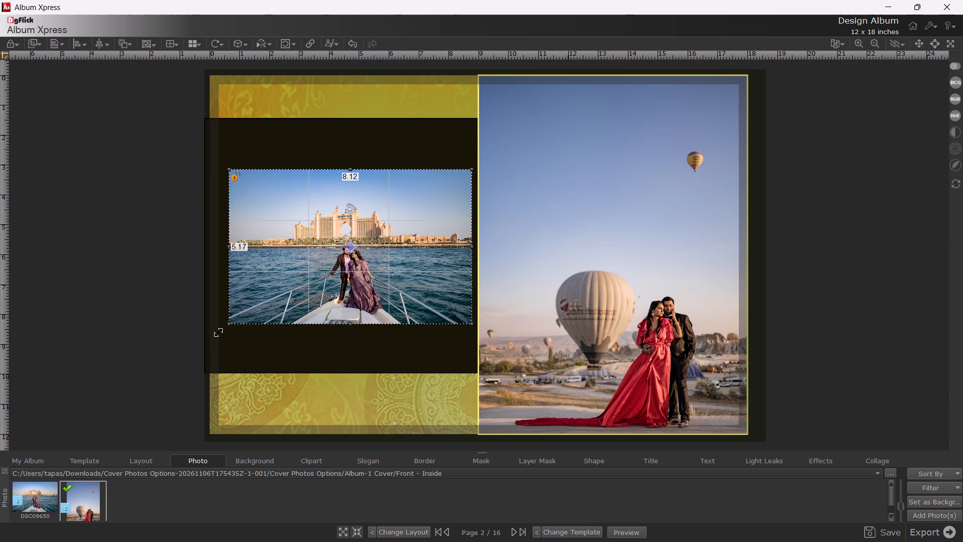
pyautogui.moveTo(218, 332); pyautogui.dragTo(211, 344)
pyautogui.click(116, 307)
pyautogui.scroll(-6, 116, 307)
pyautogui.scroll(1, 116, 307)
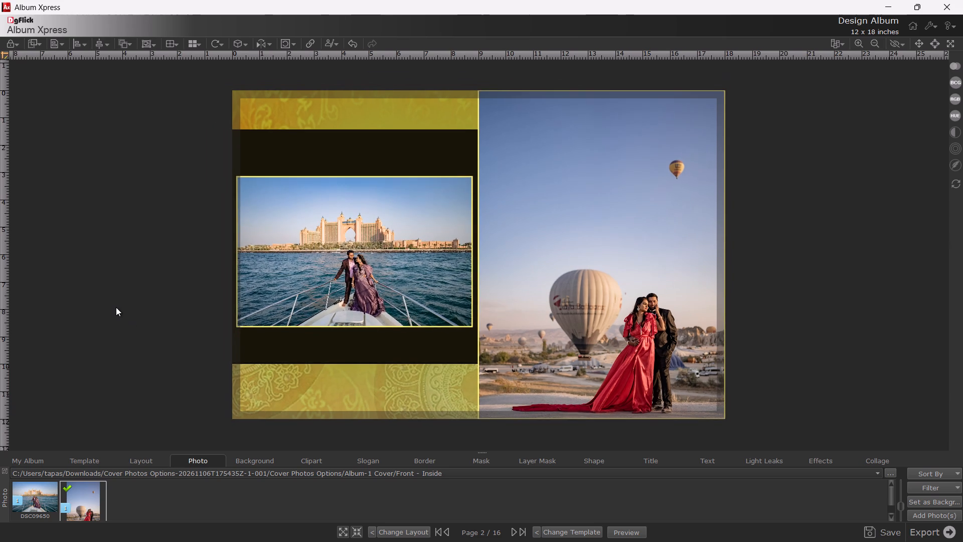
# Shift the balloon photo slightly upward within its frame on the right half of page 2.
pyautogui.scroll(3, 116, 307)
pyautogui.click(591, 296)
pyautogui.moveTo(604, 252); pyautogui.dragTo(566, 104)
pyautogui.click(791, 208)
pyautogui.scroll(-5, 772, 246)
pyautogui.scroll(4, 769, 256)
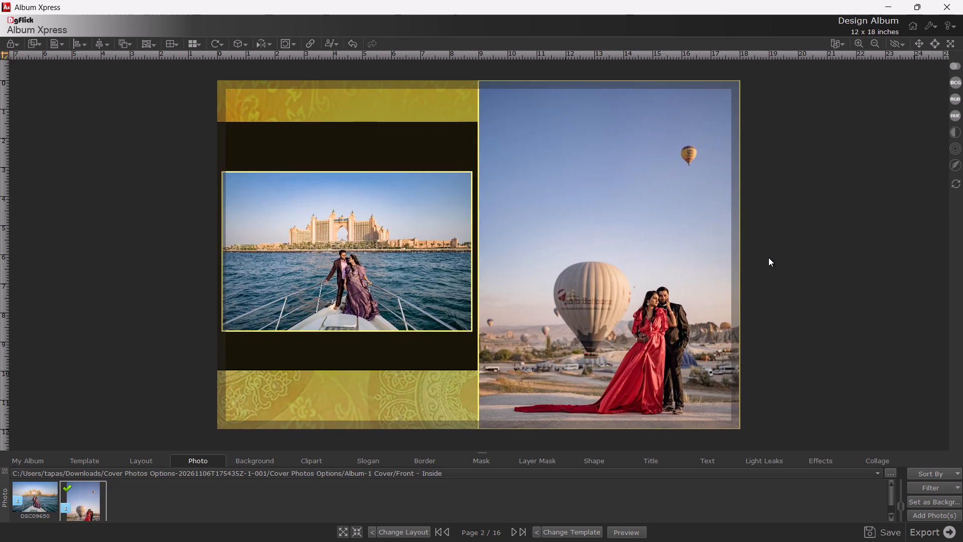
pyautogui.scroll(2, 768, 257)
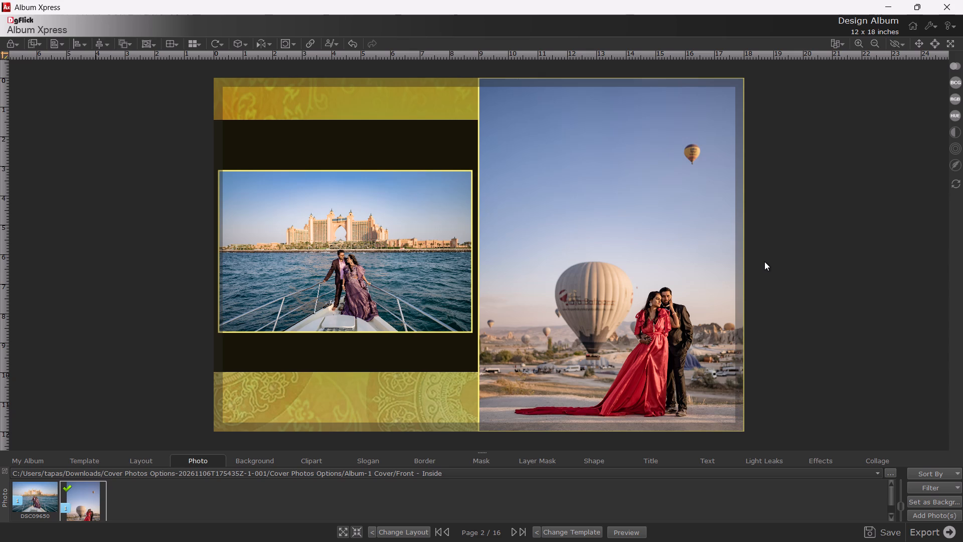
# Open page 3 and add the hot-air balloons photo from the Album-1 Cover Back folder to it.
pyautogui.click(41, 460)
pyautogui.doubleClick(228, 481)
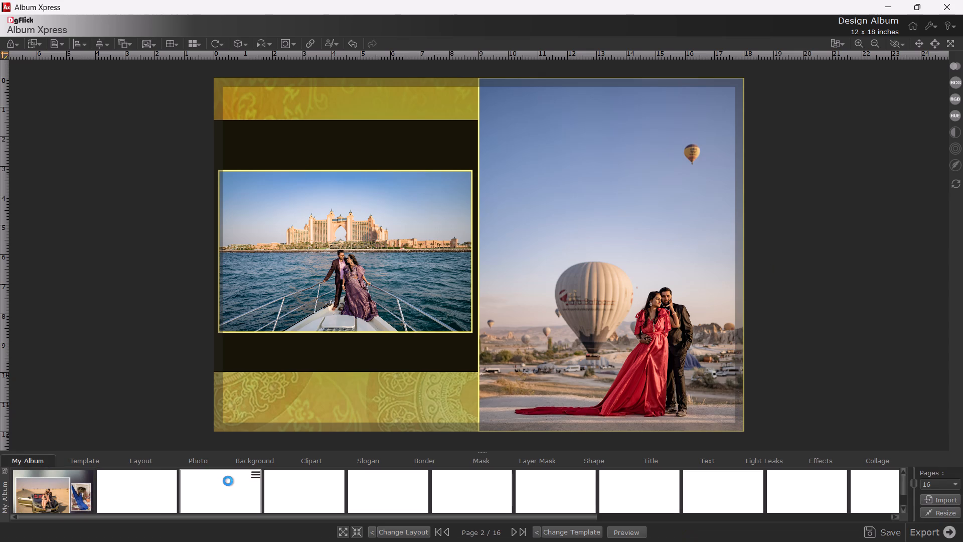
pyautogui.click(196, 457)
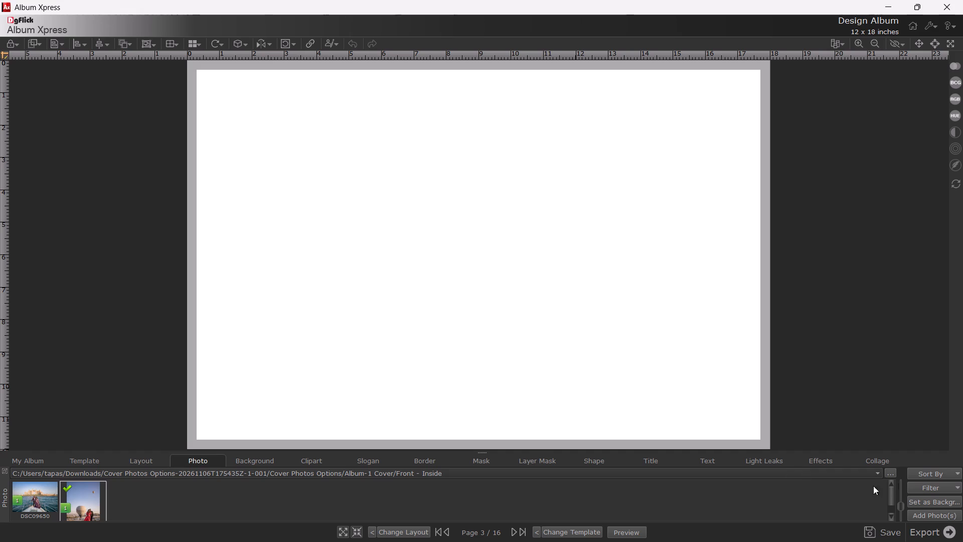
pyautogui.click(889, 470)
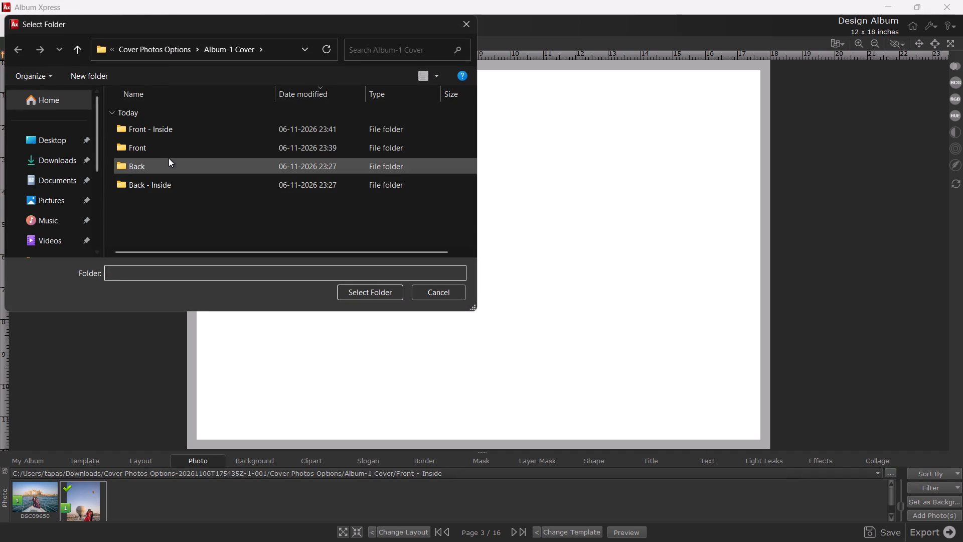
pyautogui.doubleClick(167, 160)
pyautogui.click(359, 289)
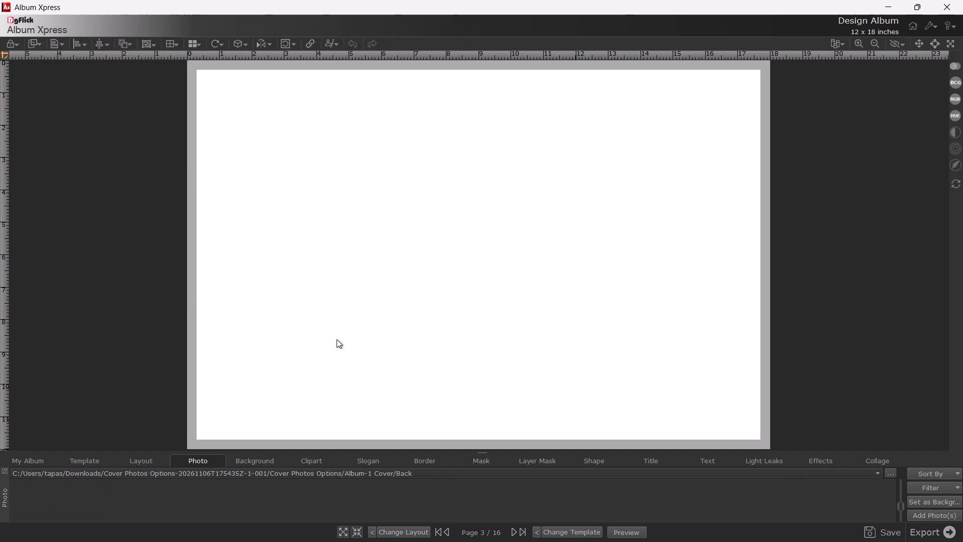
pyautogui.doubleClick(47, 499)
# Change page 3's layout so the single photo spans the full page width.
pyautogui.click(404, 533)
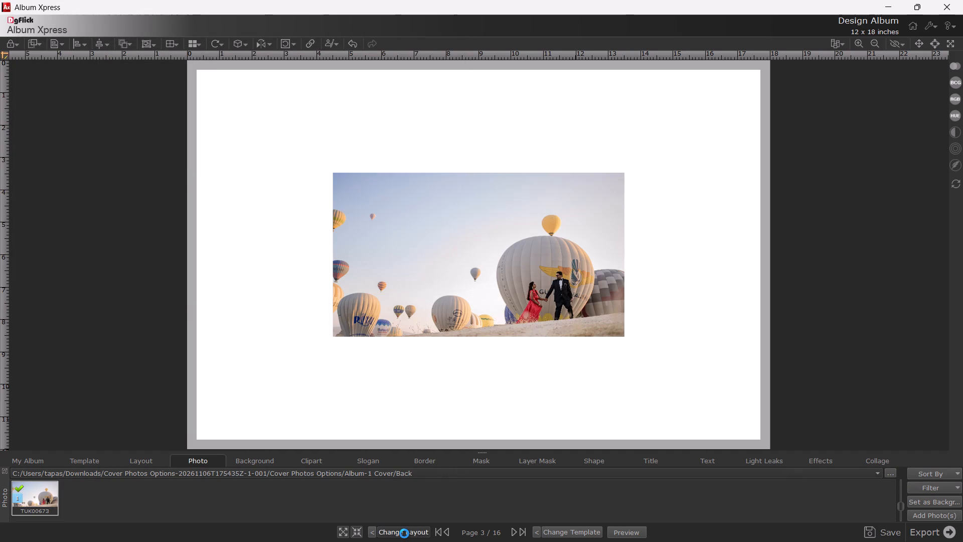
pyautogui.scroll(-2, 544, 363)
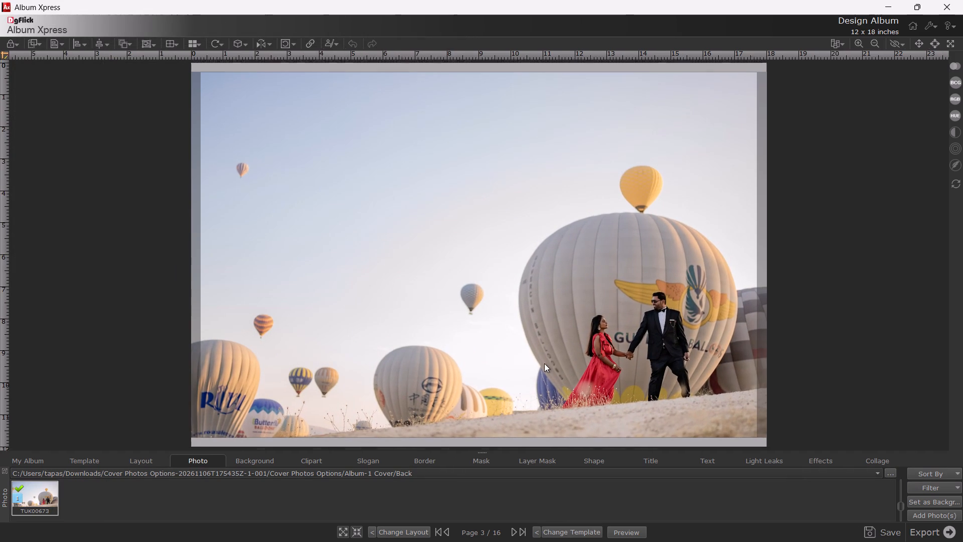
# Shift the balloons photo left within its frame on page 3 so more of the checkered balloon shows.
pyautogui.scroll(-2, 544, 363)
pyautogui.click(495, 307)
pyautogui.moveTo(480, 253); pyautogui.dragTo(436, 175)
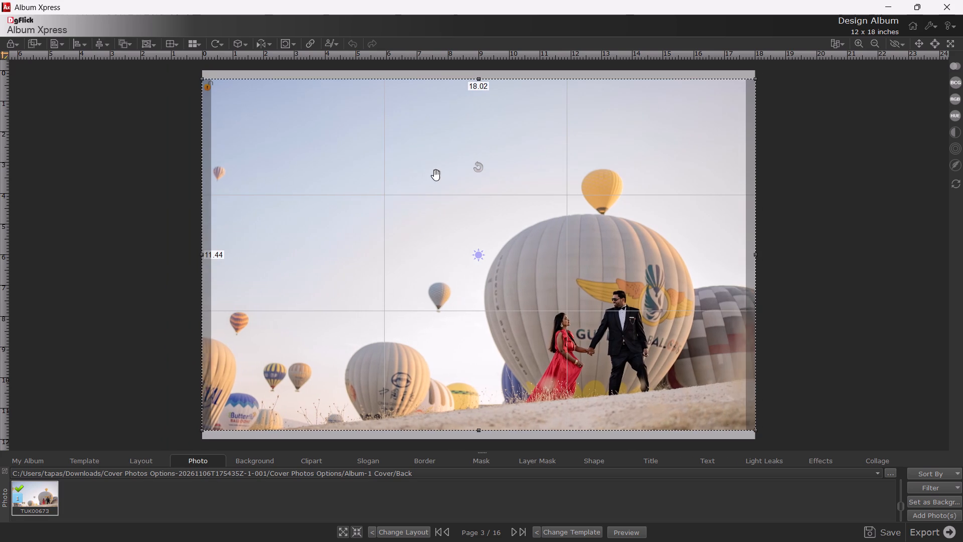
pyautogui.moveTo(436, 175); pyautogui.dragTo(344, 153)
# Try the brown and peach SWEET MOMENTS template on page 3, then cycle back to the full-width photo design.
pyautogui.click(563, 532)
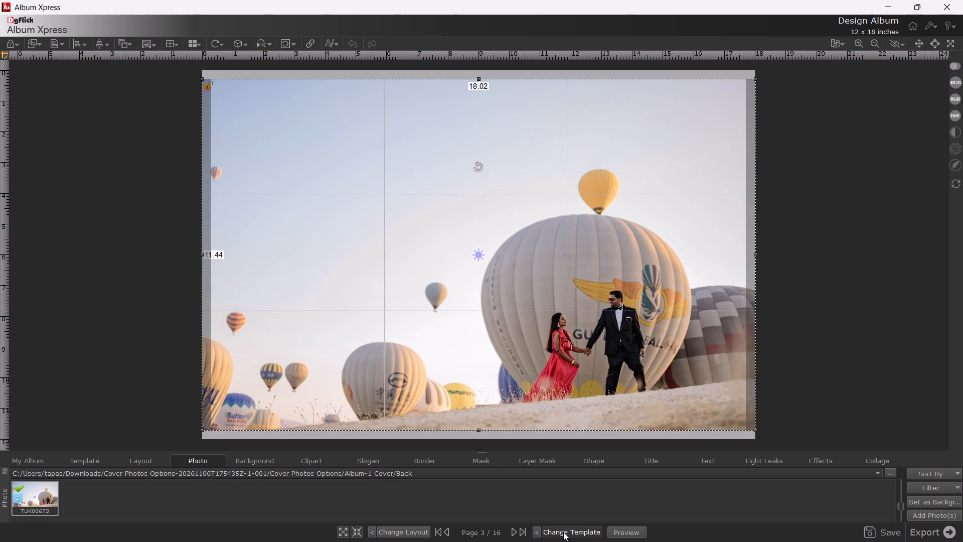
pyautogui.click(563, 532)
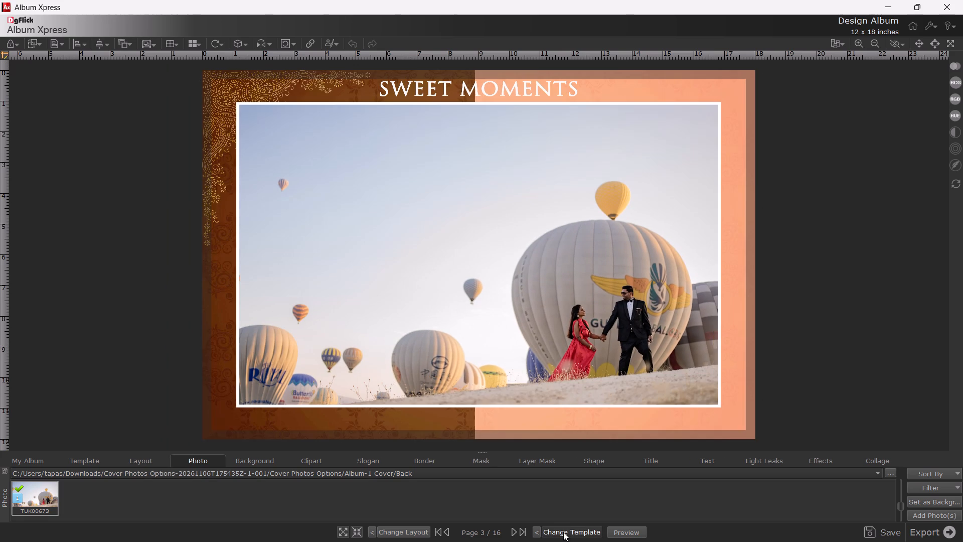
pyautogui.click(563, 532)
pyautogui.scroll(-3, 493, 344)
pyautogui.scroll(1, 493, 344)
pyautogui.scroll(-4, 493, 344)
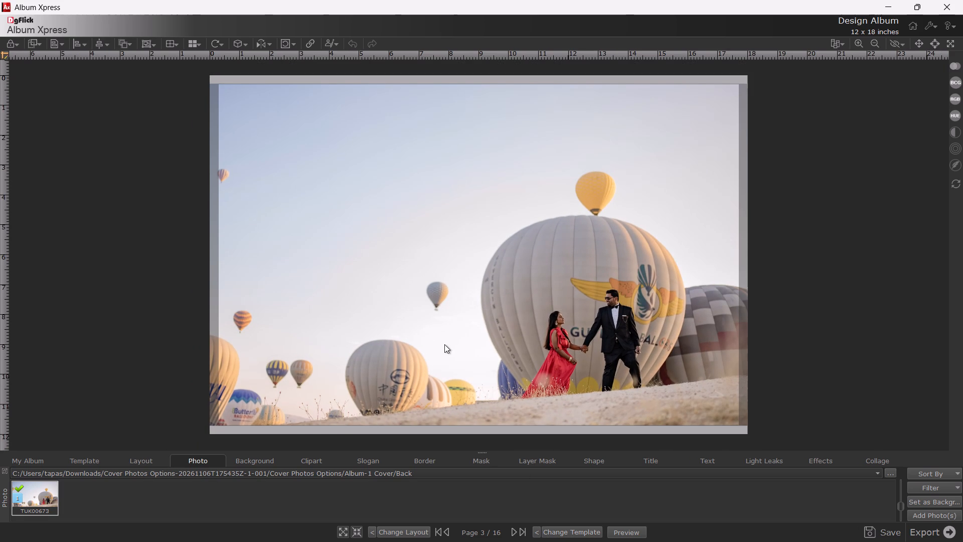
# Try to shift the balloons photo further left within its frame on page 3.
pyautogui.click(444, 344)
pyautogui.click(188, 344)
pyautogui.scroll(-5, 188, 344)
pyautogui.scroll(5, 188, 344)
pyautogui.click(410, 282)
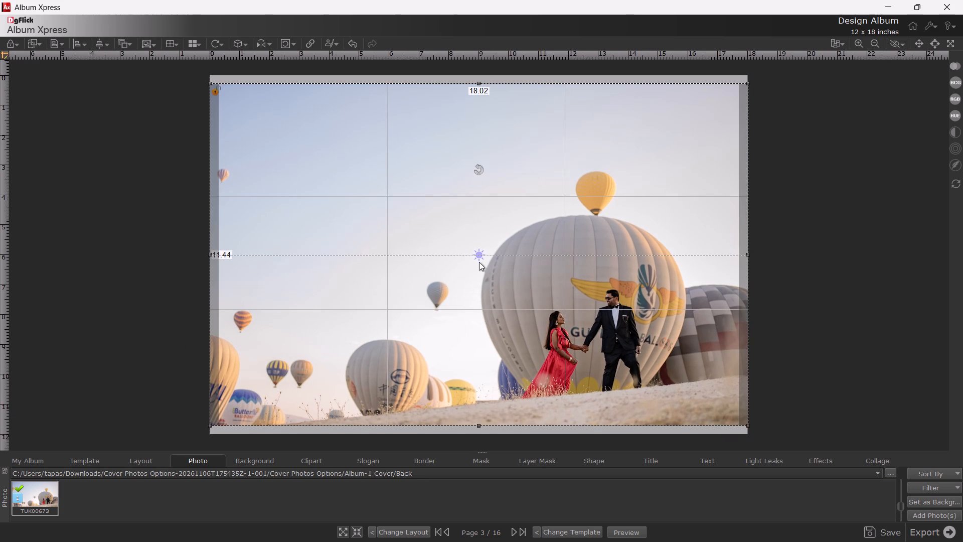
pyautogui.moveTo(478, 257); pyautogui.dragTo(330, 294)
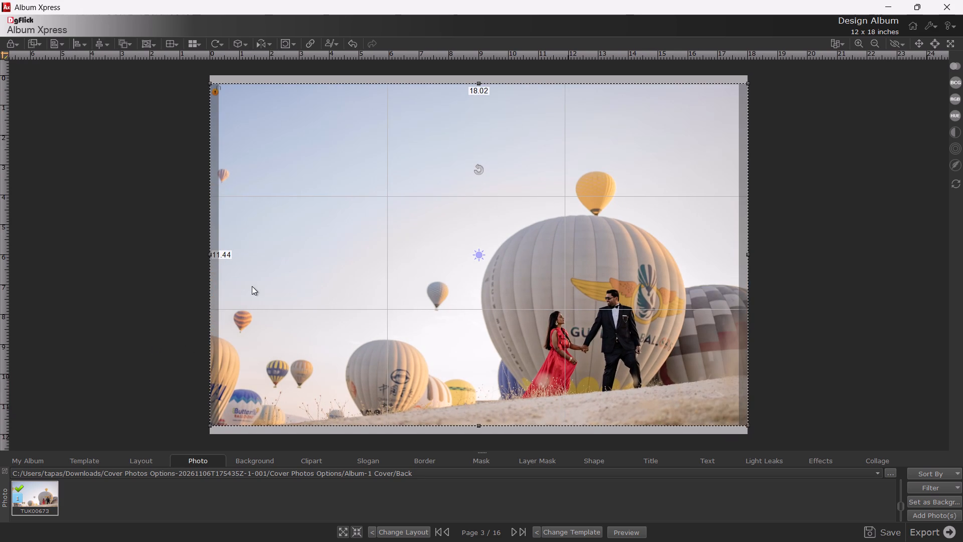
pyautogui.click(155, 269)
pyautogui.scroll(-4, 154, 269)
# Place both photos from the Album-1 Cover "Back - Inside" folder on blank page 4.
pyautogui.click(35, 457)
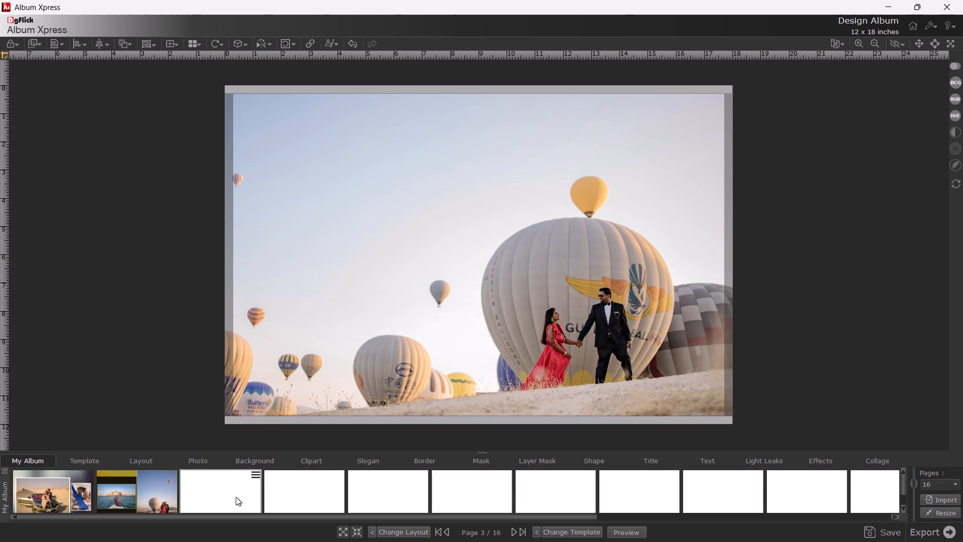
pyautogui.doubleClick(322, 493)
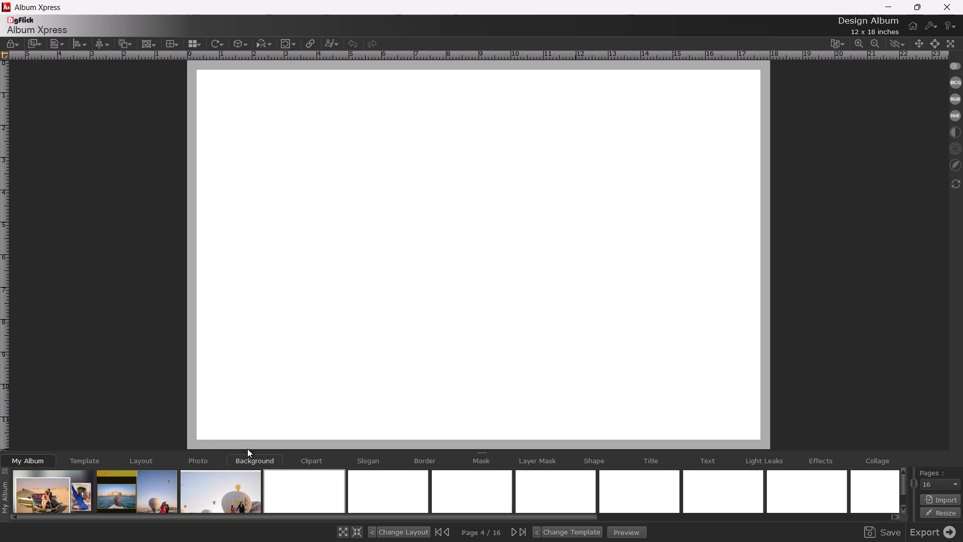
pyautogui.click(202, 458)
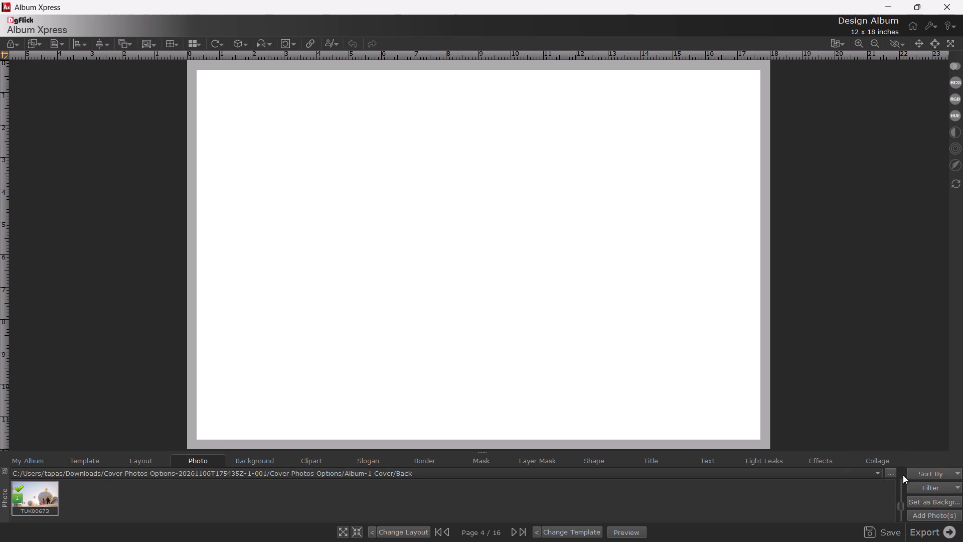
pyautogui.click(891, 472)
pyautogui.doubleClick(172, 184)
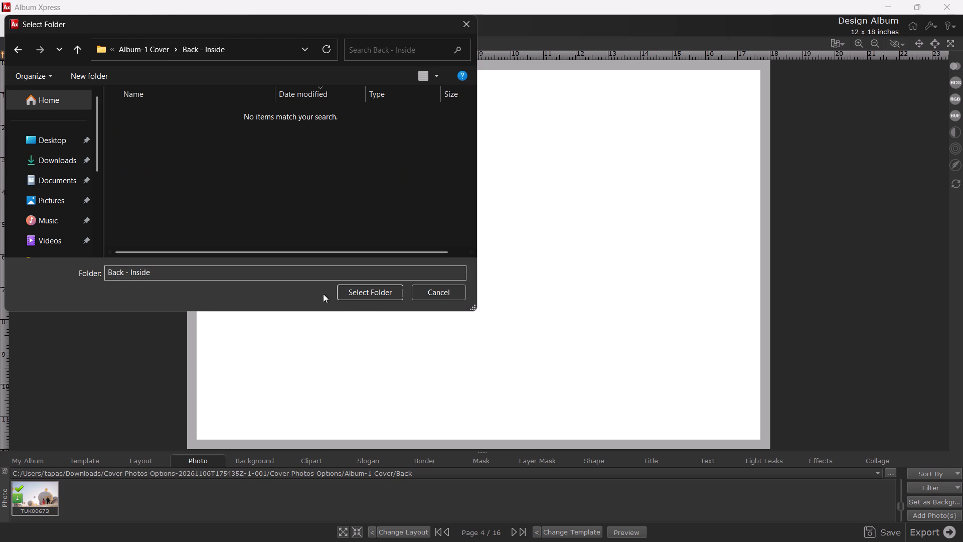
pyautogui.click(360, 287)
pyautogui.doubleClick(39, 499)
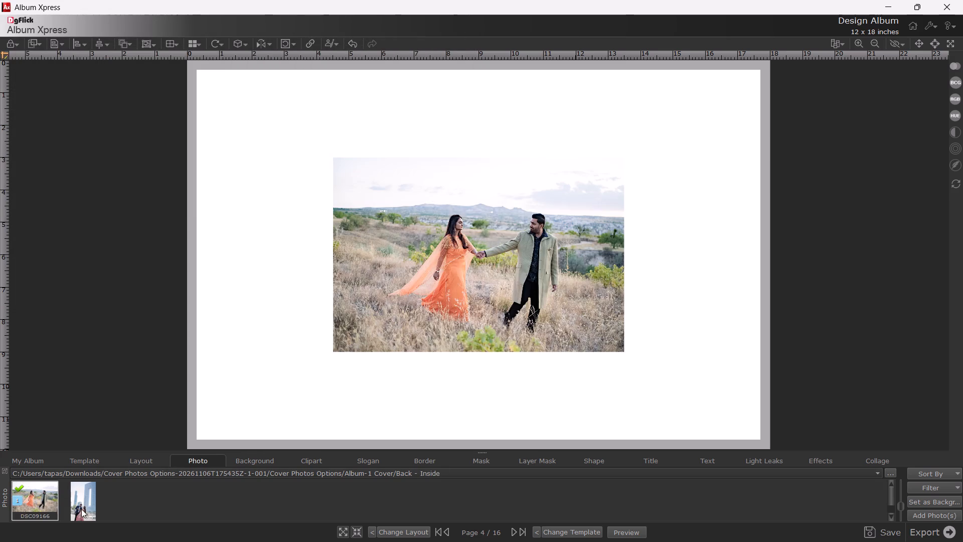
pyautogui.doubleClick(82, 509)
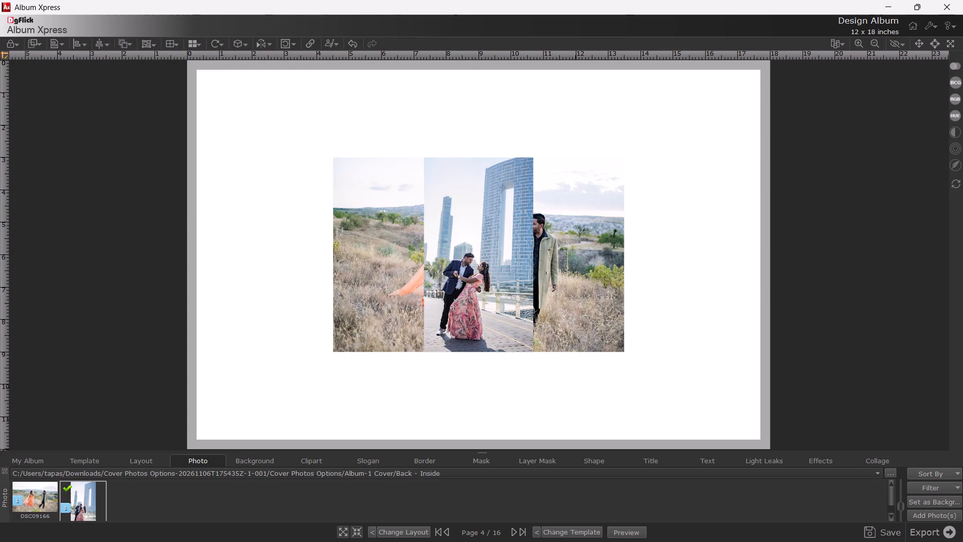
# Change page 4's layout so the tower photo fills a narrow left column and the field photo the wide right area.
pyautogui.click(391, 530)
pyautogui.click(391, 530)
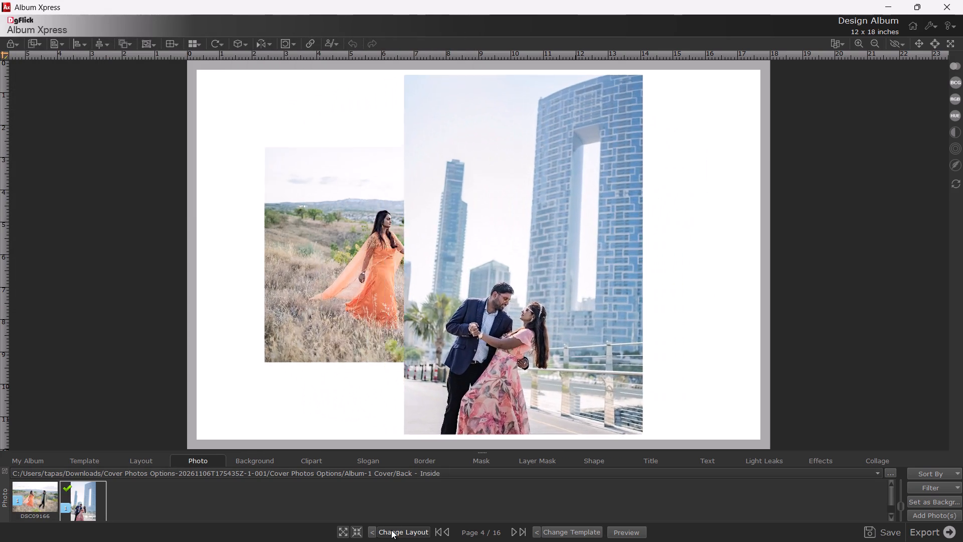
pyautogui.click(391, 530)
pyautogui.click(391, 529)
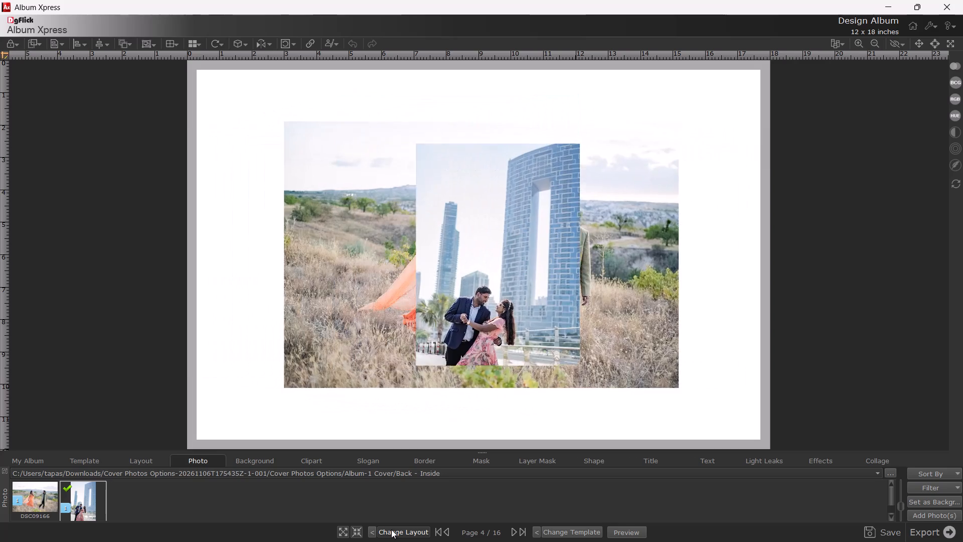
pyautogui.click(391, 529)
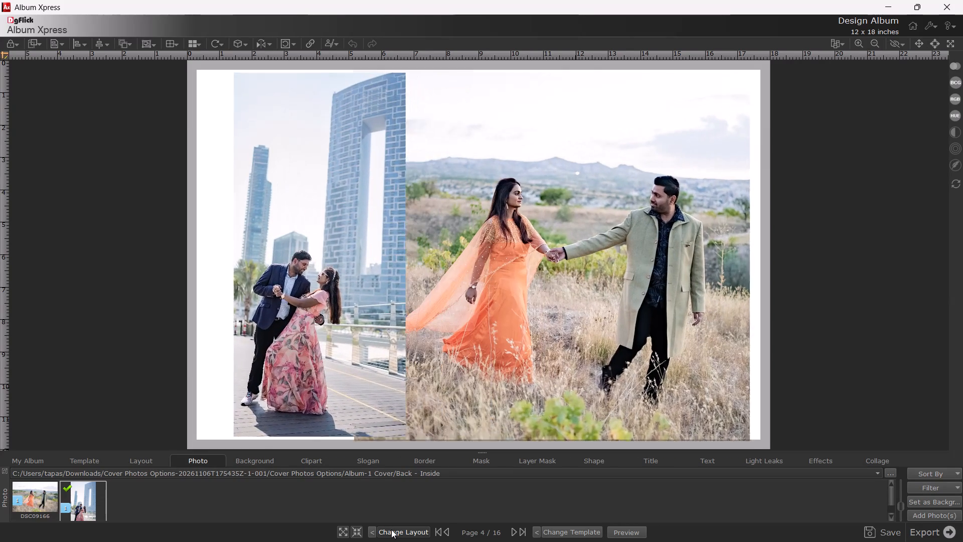
# Shift the tower photo right within its frame on page 4 so the couple stands nearer the frame's centre.
pyautogui.scroll(-5, 442, 317)
pyautogui.click(296, 295)
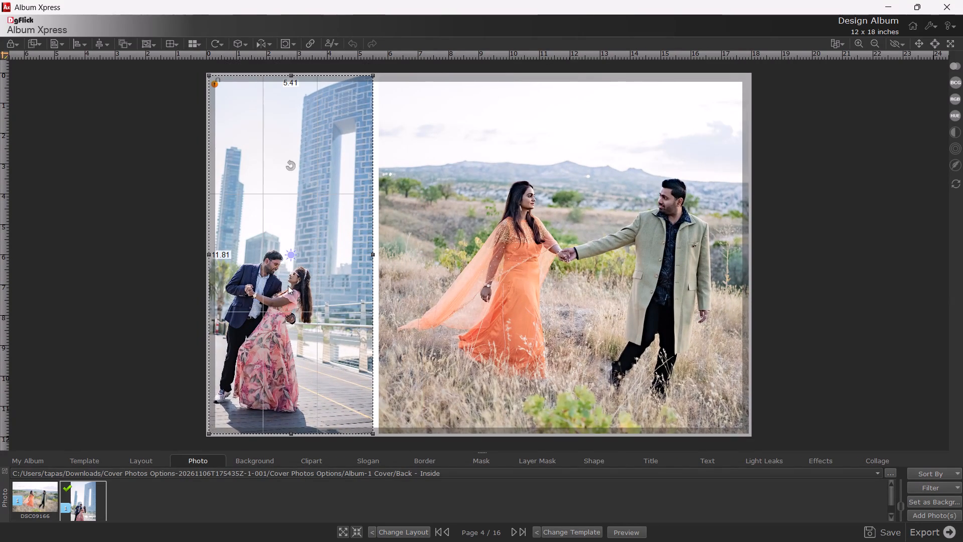
pyautogui.moveTo(286, 254); pyautogui.dragTo(322, 226)
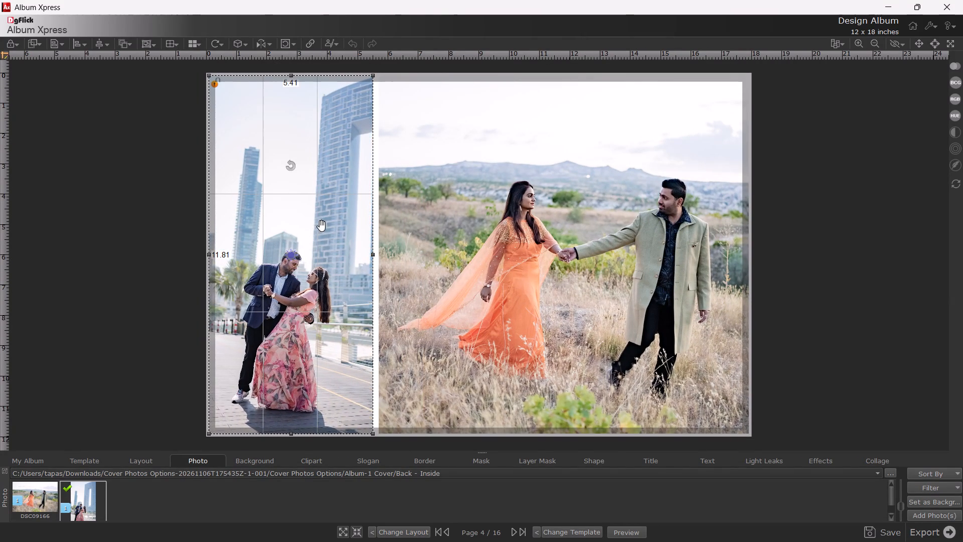
pyautogui.moveTo(322, 226); pyautogui.dragTo(340, 218)
# Shift the field photo slightly left within its frame on page 4, then deselect it.
pyautogui.click(569, 246)
pyautogui.moveTo(568, 257); pyautogui.dragTo(574, 268)
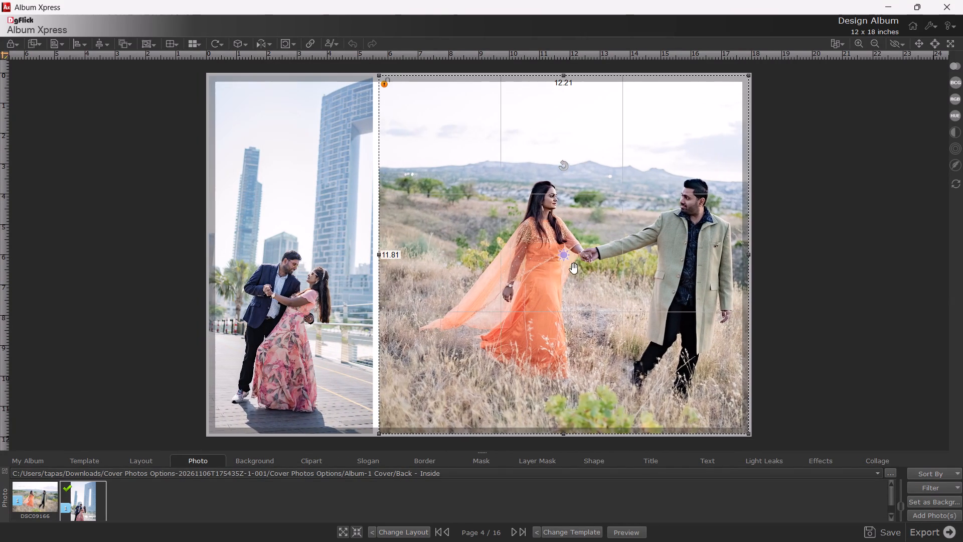
pyautogui.moveTo(574, 268); pyautogui.dragTo(552, 277)
pyautogui.click(774, 278)
pyautogui.scroll(-7, 774, 285)
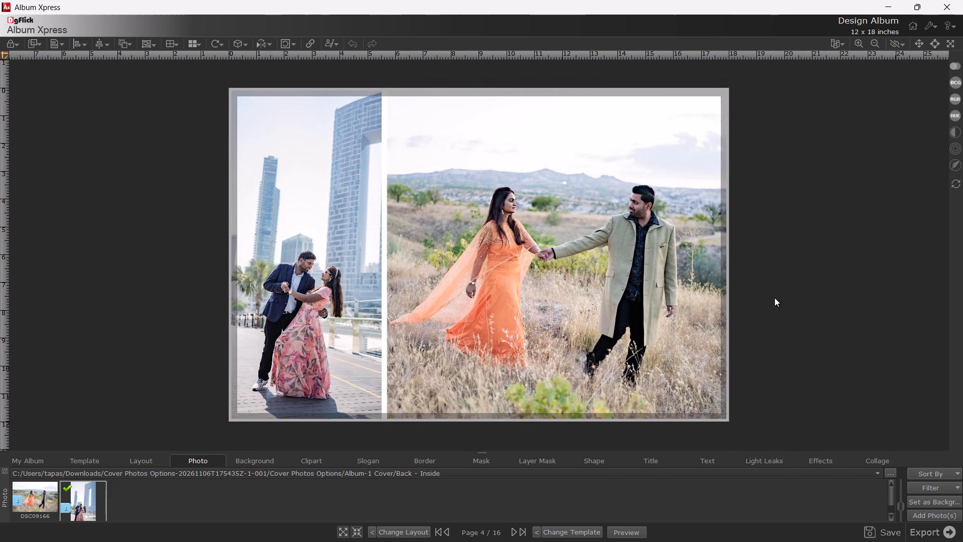
pyautogui.scroll(-5, 228, 263)
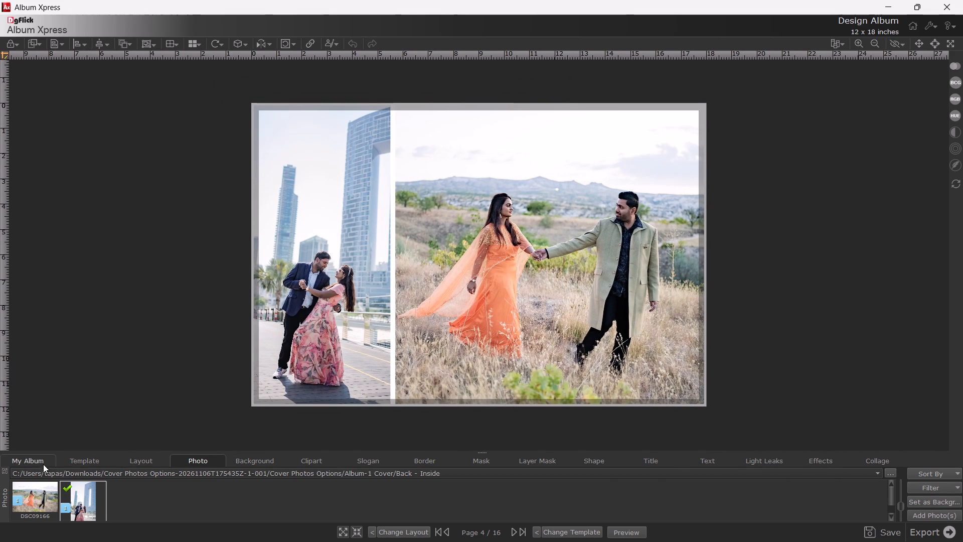
# Open blank page 5 of the album.
pyautogui.click(36, 459)
pyautogui.doubleClick(387, 492)
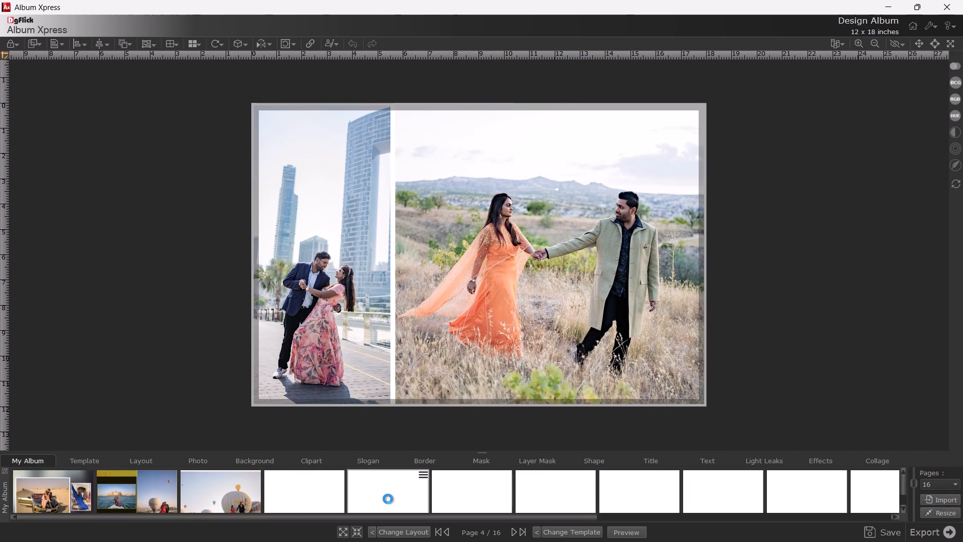
pyautogui.scroll(-2, 381, 484)
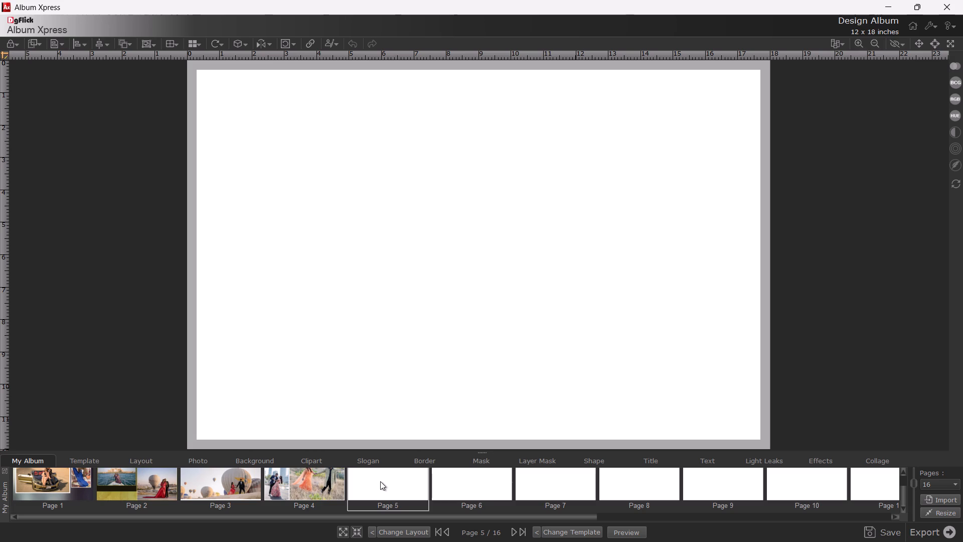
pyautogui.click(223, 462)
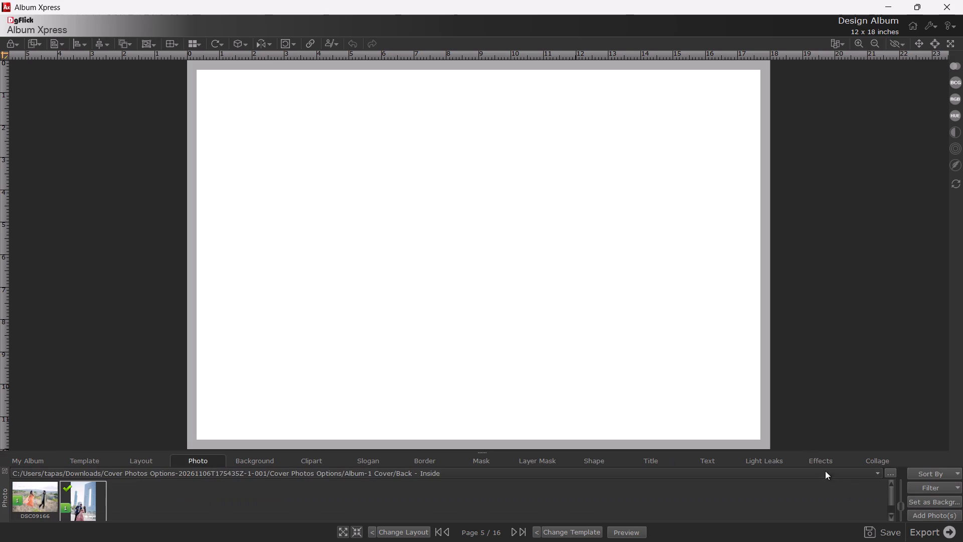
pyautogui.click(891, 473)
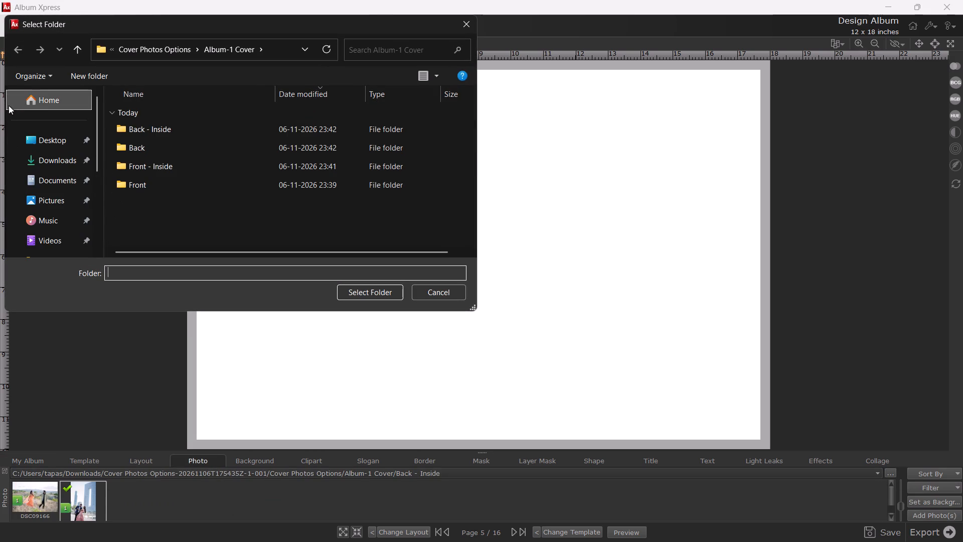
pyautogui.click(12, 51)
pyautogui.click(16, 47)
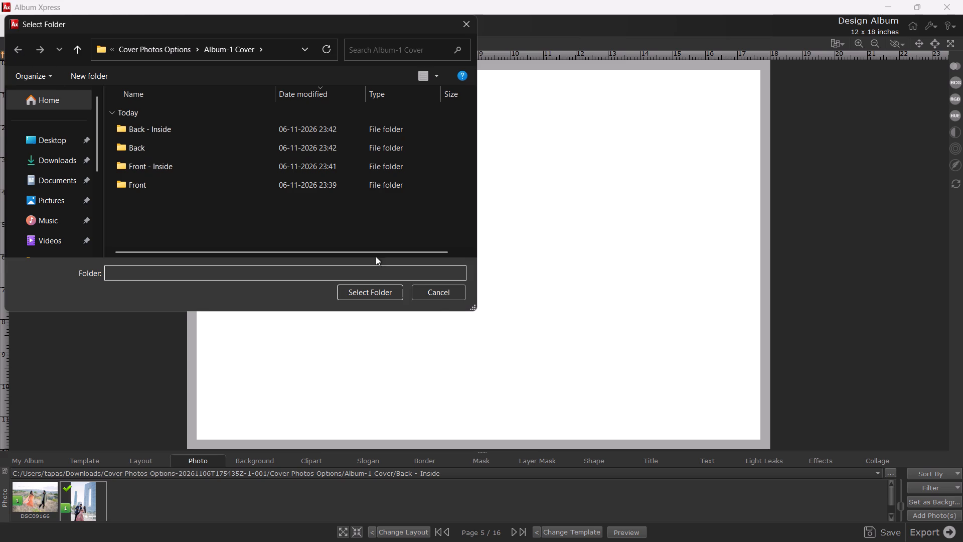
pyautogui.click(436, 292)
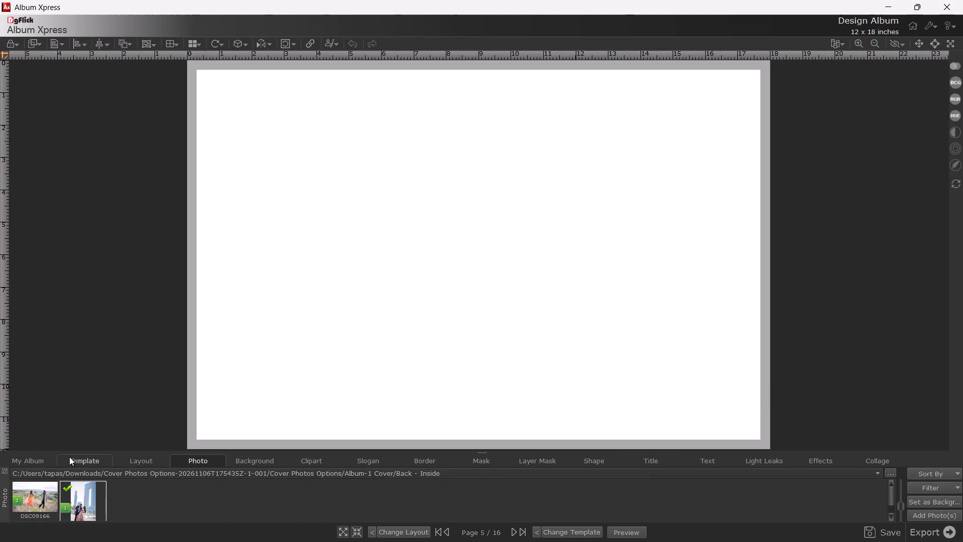
# Open blank page 6 of the album.
pyautogui.click(25, 454)
pyautogui.doubleClick(456, 480)
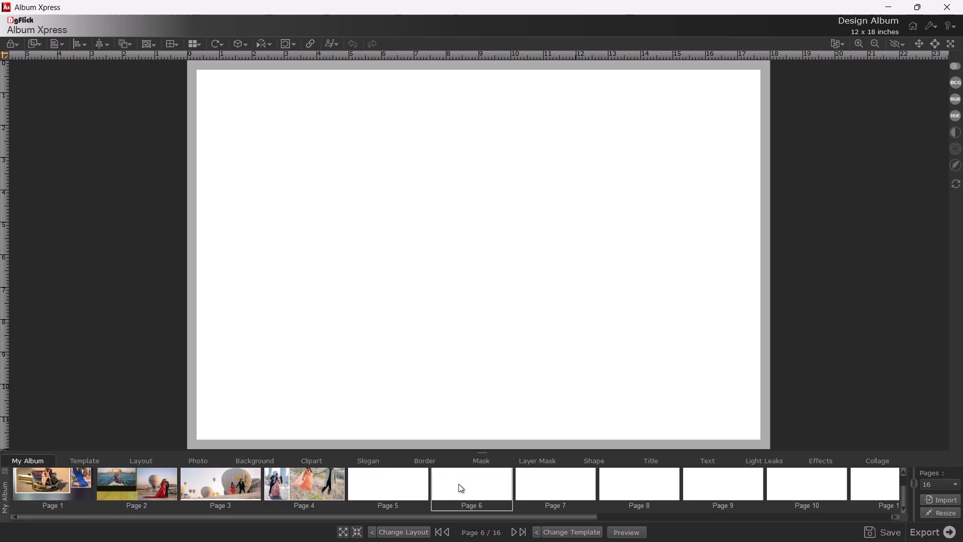
pyautogui.scroll(2, 388, 472)
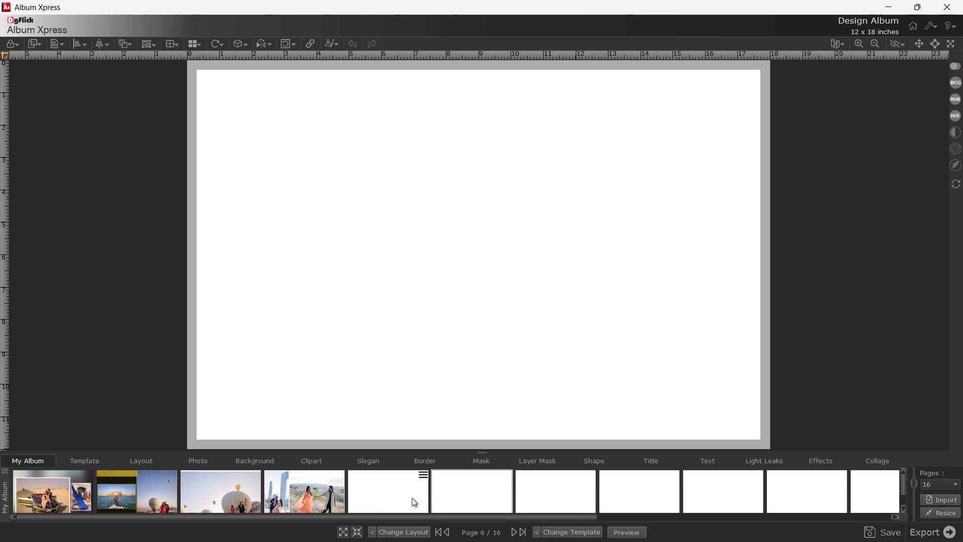
pyautogui.scroll(-1, 412, 496)
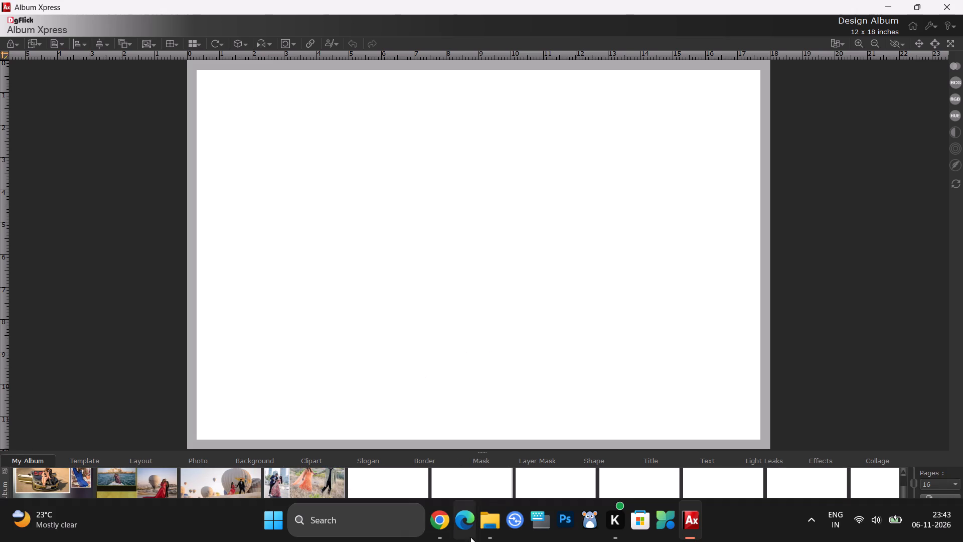
# Switch to Chrome, showing the Wedding Albums (for Print) folder in Google Drive.
pyautogui.click(437, 522)
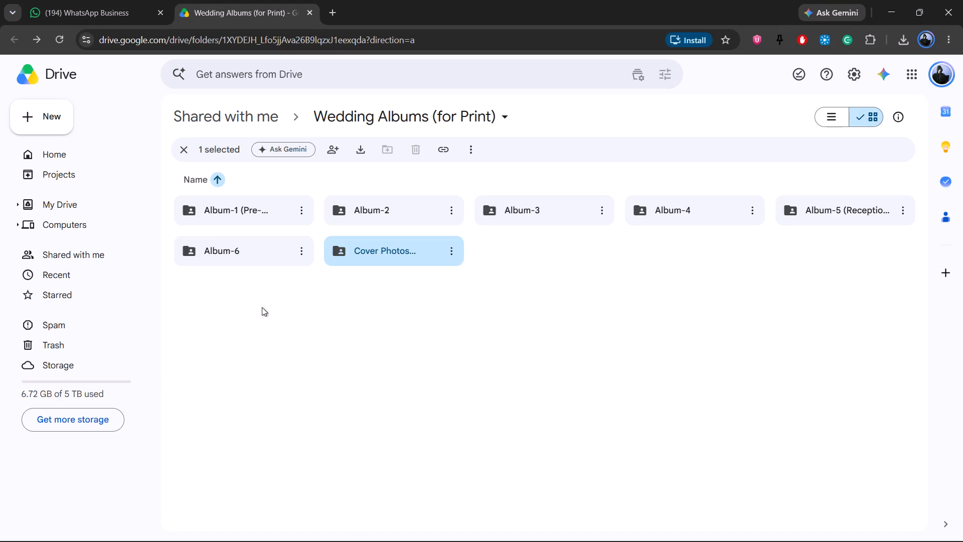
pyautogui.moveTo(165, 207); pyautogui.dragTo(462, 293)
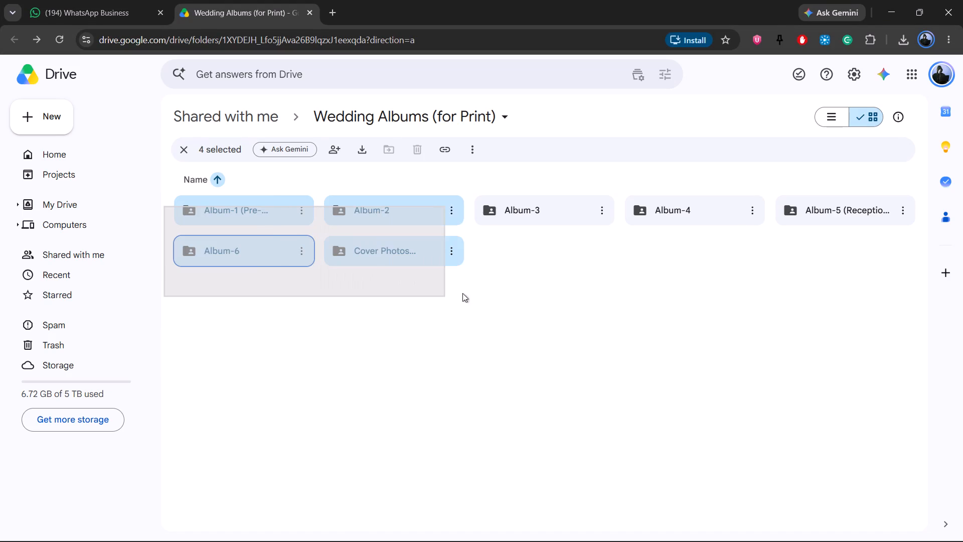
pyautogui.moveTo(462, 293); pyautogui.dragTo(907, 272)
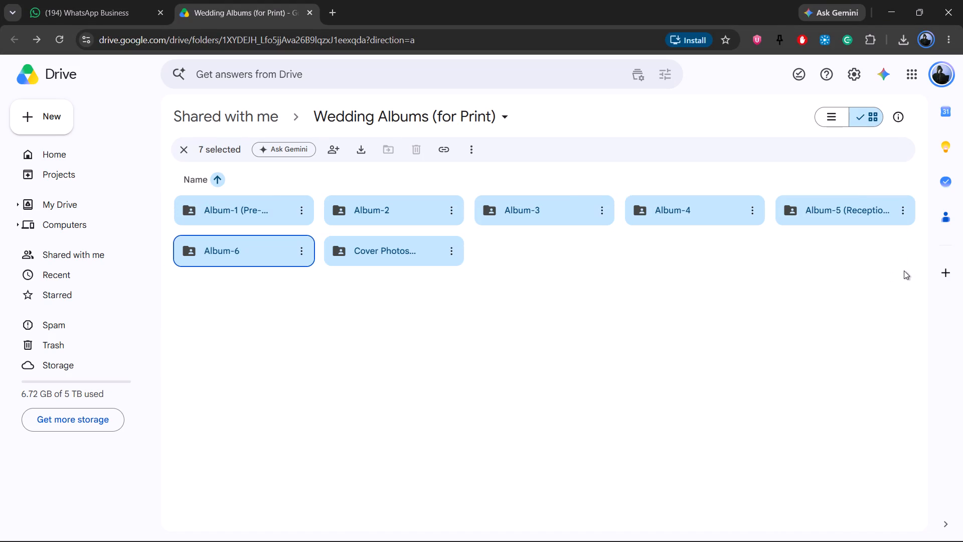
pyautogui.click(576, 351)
# Open the Back folder of Album-1 Cover inside Cover Photos Options to view its cover photo.
pyautogui.doubleClick(408, 258)
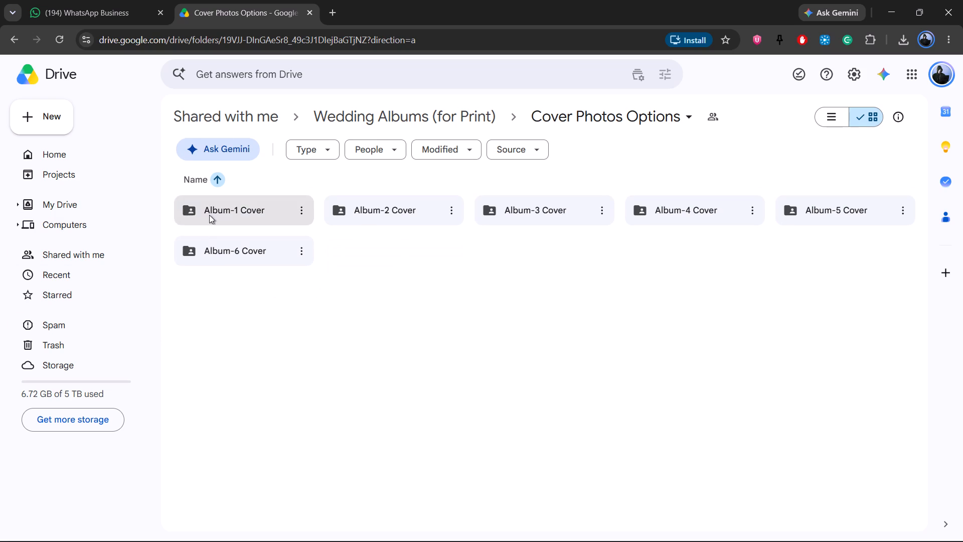
pyautogui.doubleClick(249, 218)
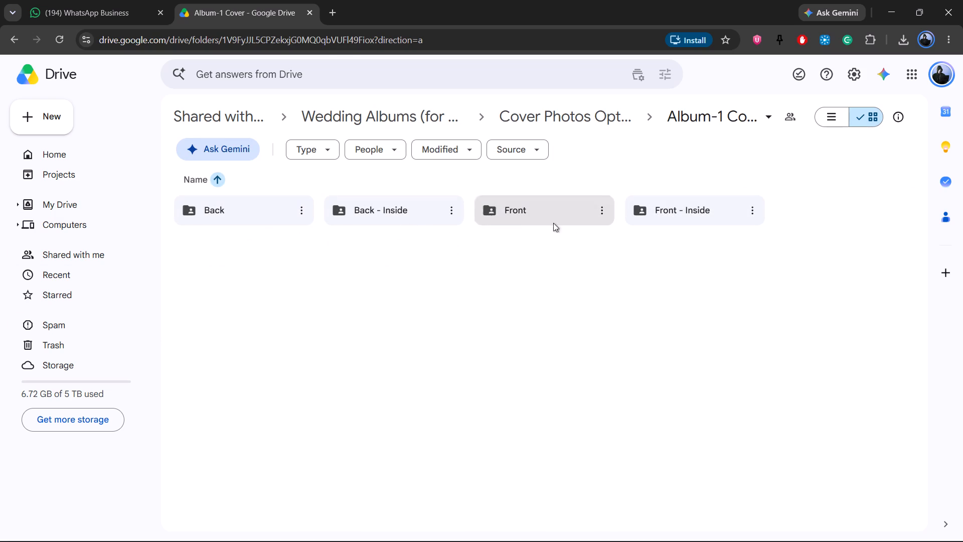
pyautogui.doubleClick(227, 213)
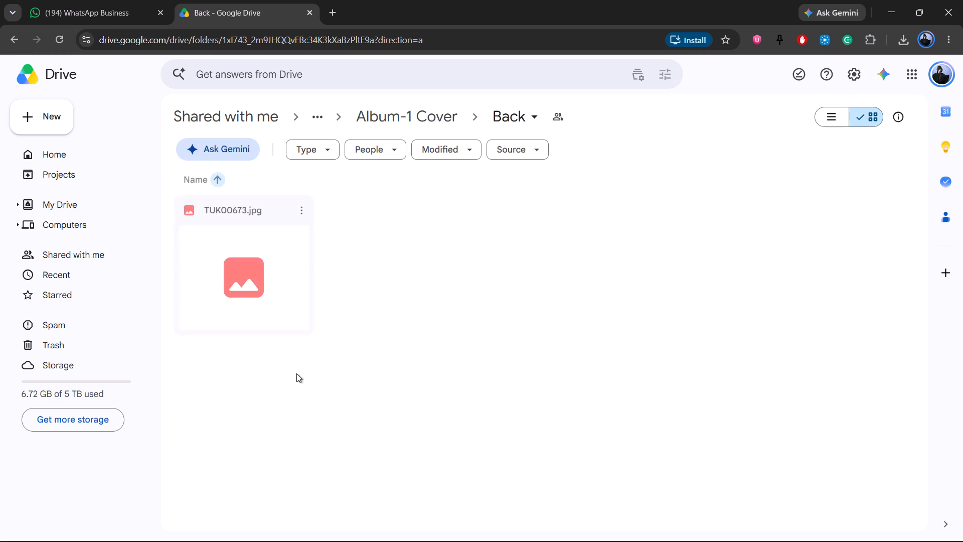
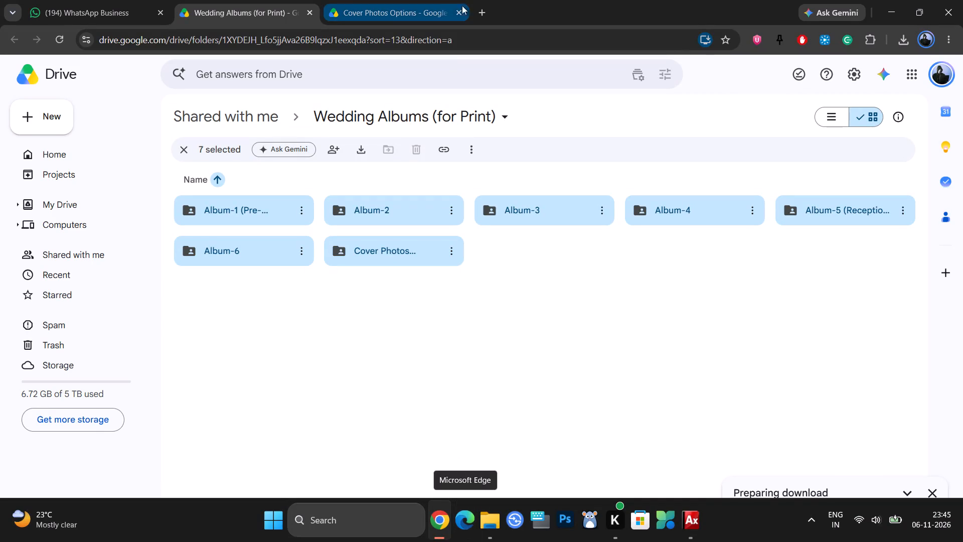
# Open YouTube in a new browser tab and dismiss the Andaman mini player.
pyautogui.click(485, 9)
pyautogui.click(250, 372)
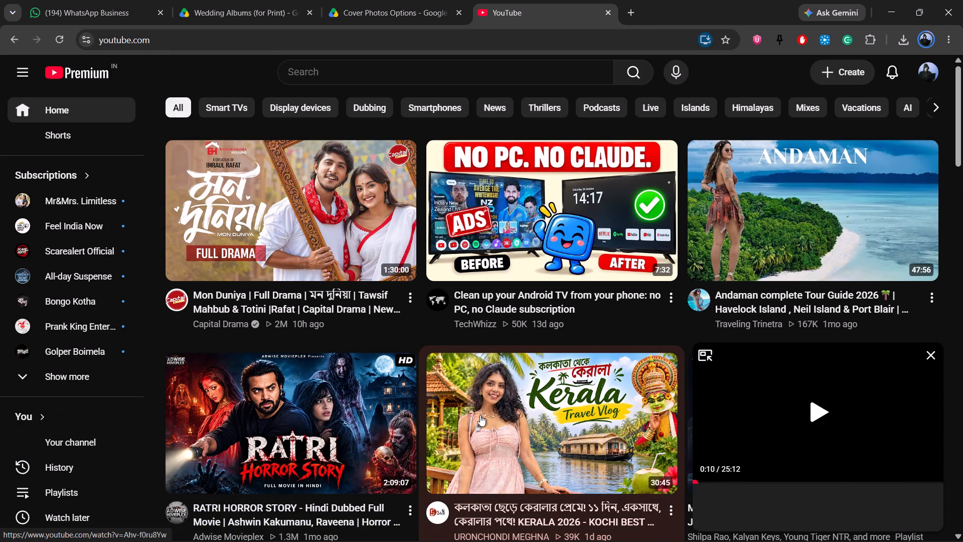
pyautogui.click(929, 354)
# Browse the recommended videos on the YouTube home feed for something to play.
pyautogui.scroll(-3, 640, 342)
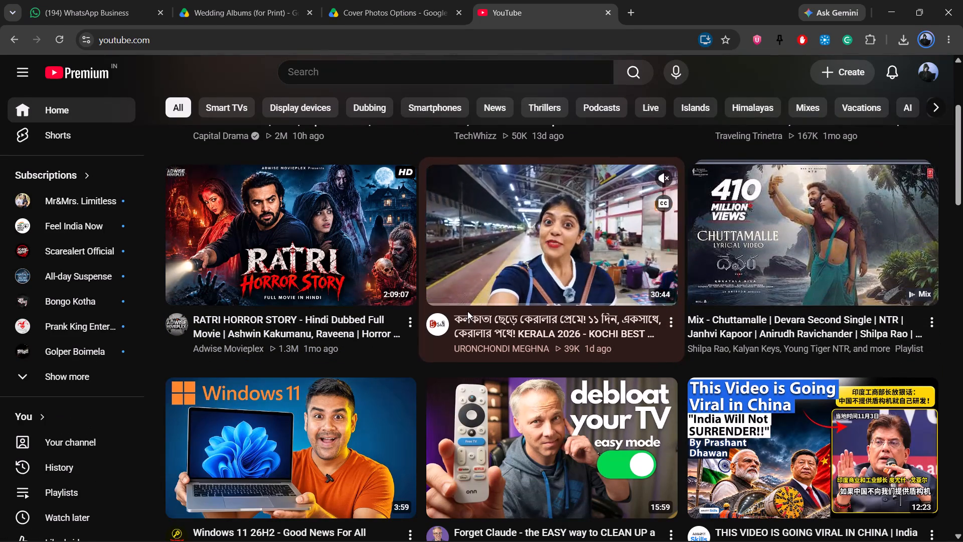
pyautogui.scroll(-3, 467, 311)
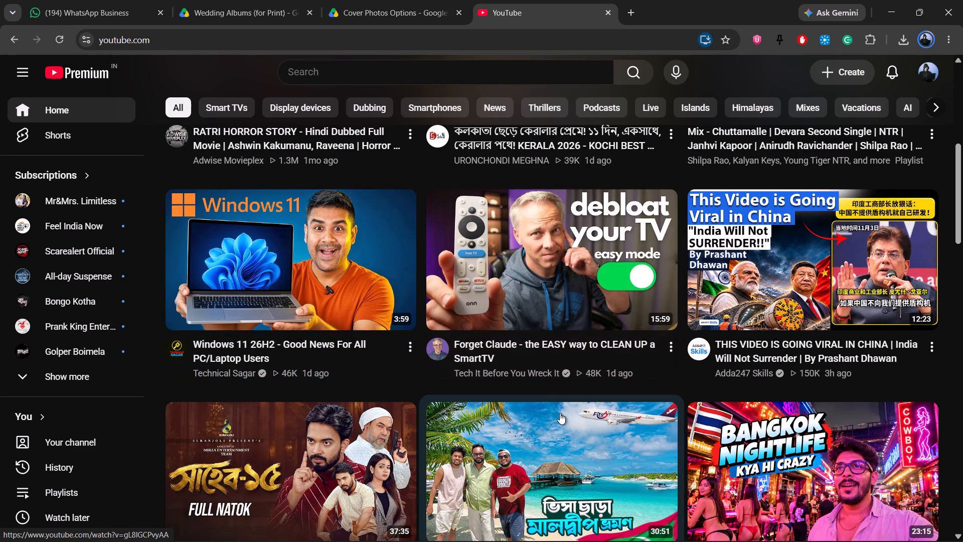
pyautogui.scroll(-4, 525, 310)
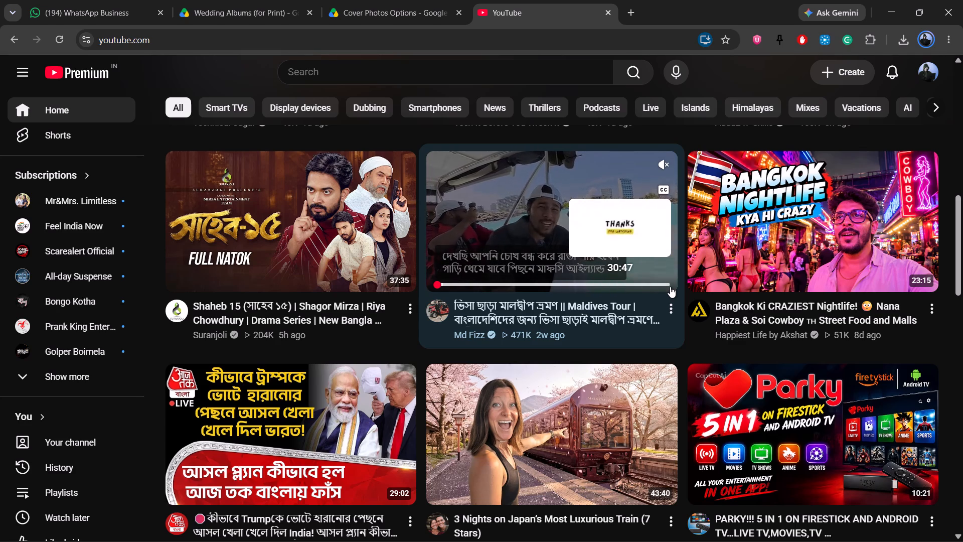
pyautogui.scroll(-1, 833, 433)
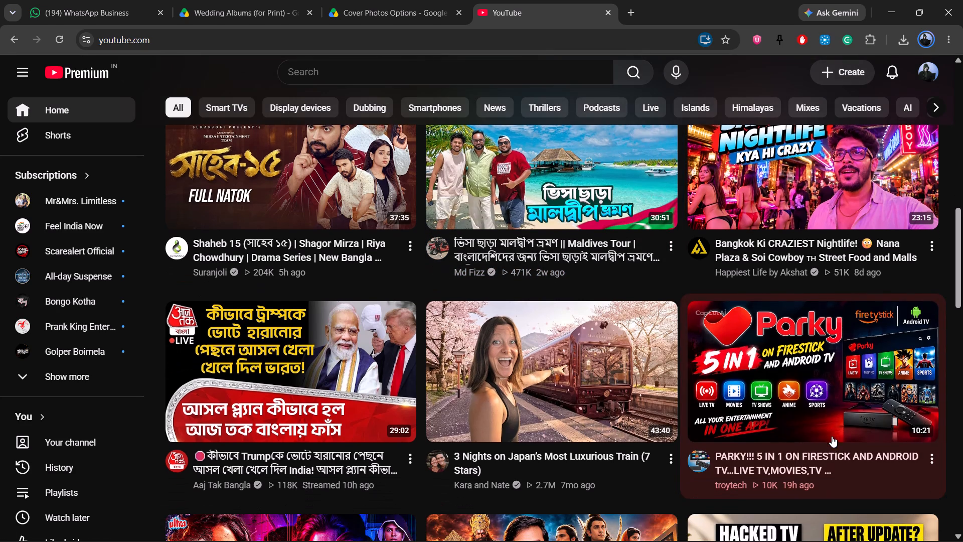
pyautogui.scroll(-4, 810, 428)
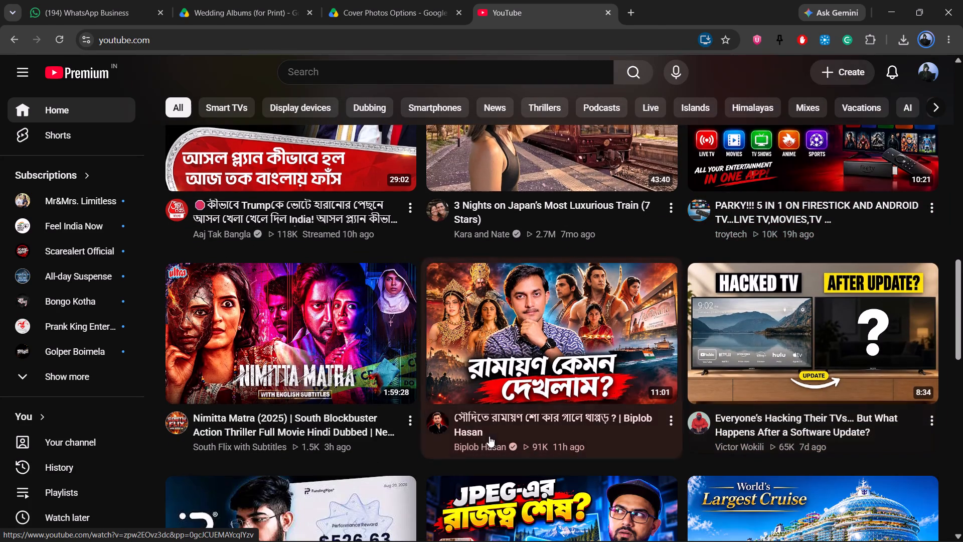
pyautogui.scroll(-4, 485, 431)
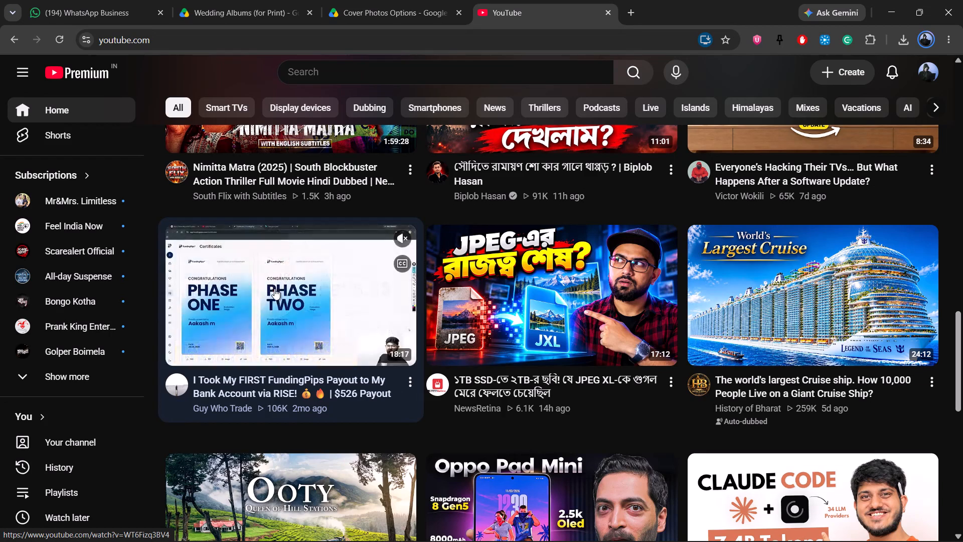
pyautogui.scroll(-10, 274, 290)
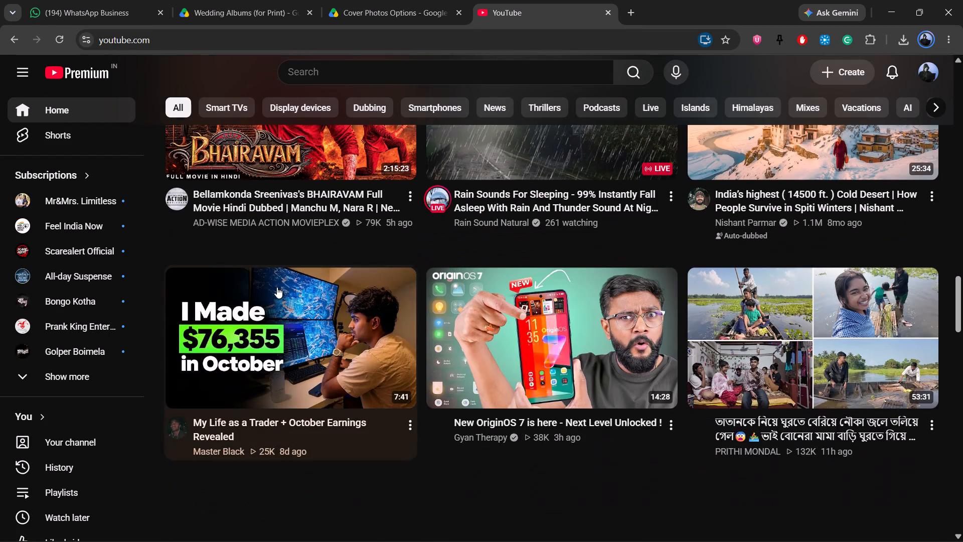
pyautogui.scroll(2, 284, 251)
pyautogui.scroll(-1, 649, 268)
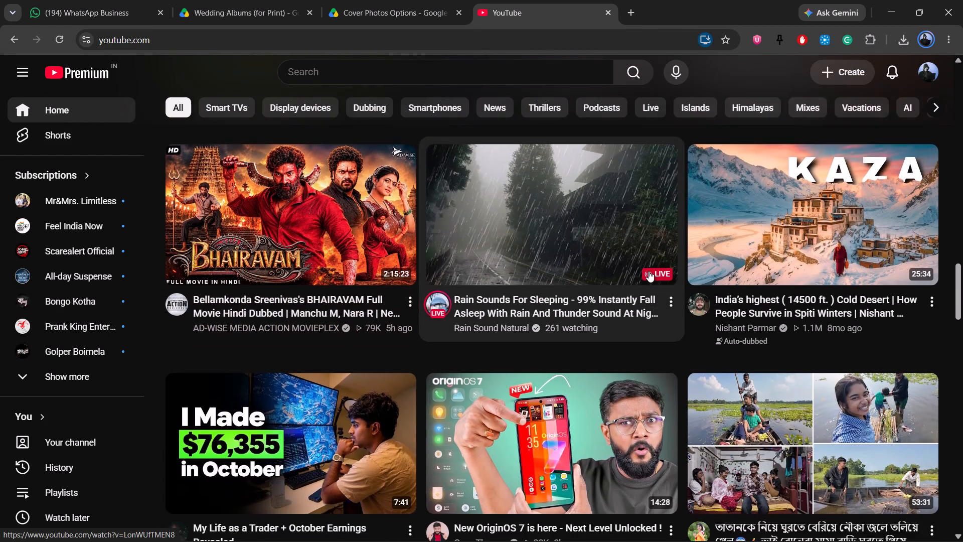
pyautogui.scroll(-3, 649, 271)
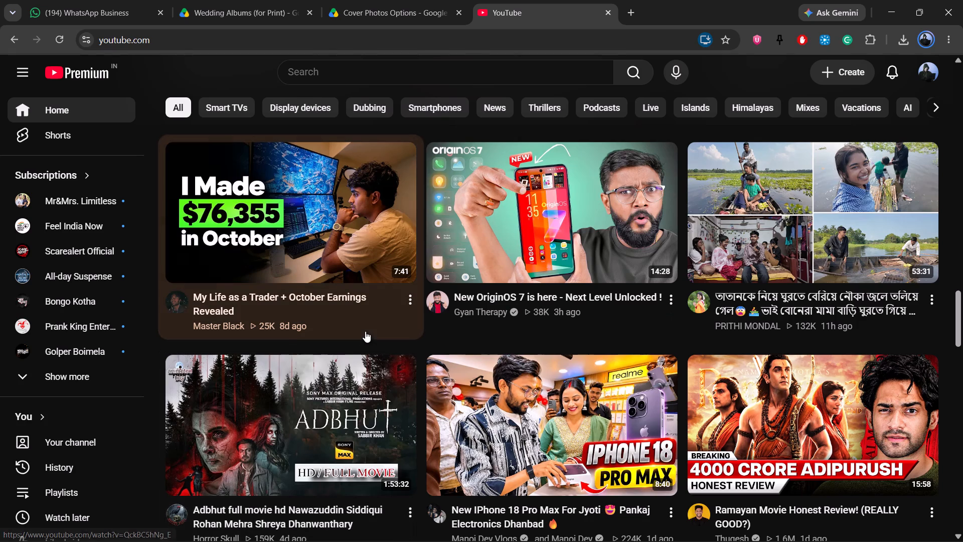
pyautogui.scroll(-4, 365, 331)
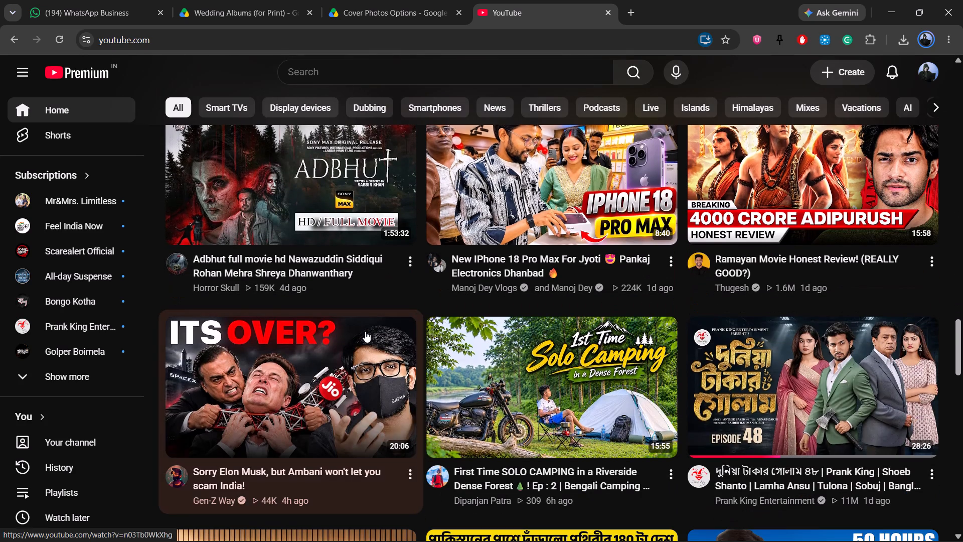
pyautogui.scroll(-2, 365, 331)
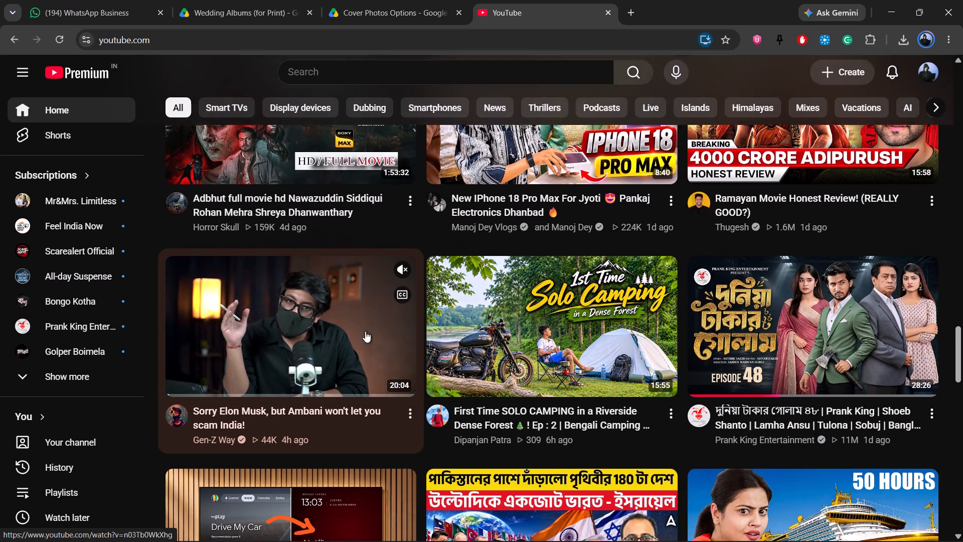
pyautogui.scroll(-2, 365, 331)
pyautogui.scroll(2, 415, 379)
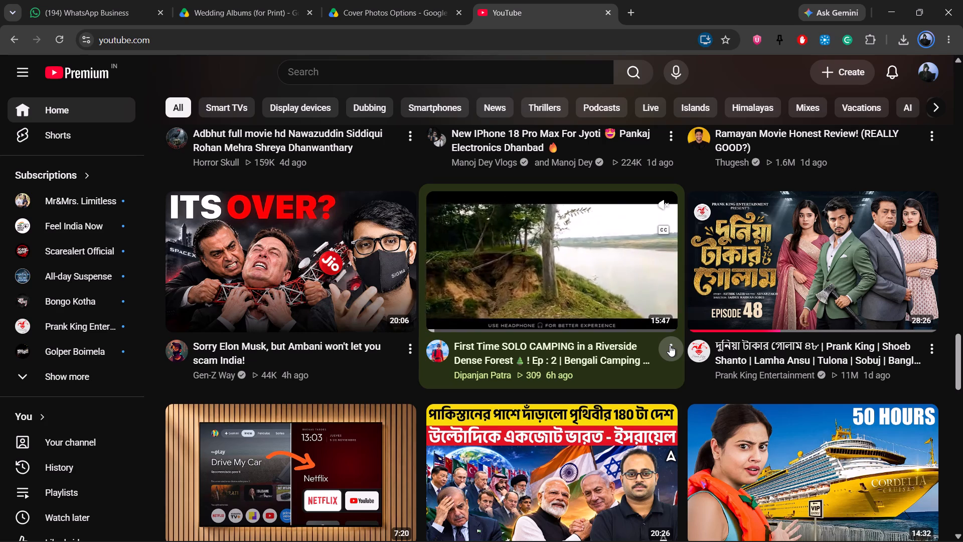
# Open the video "Sorry Elon Musk, but Ambani won't let you scam India!" in a new tab and switch to it.
pyautogui.rightClick(301, 234)
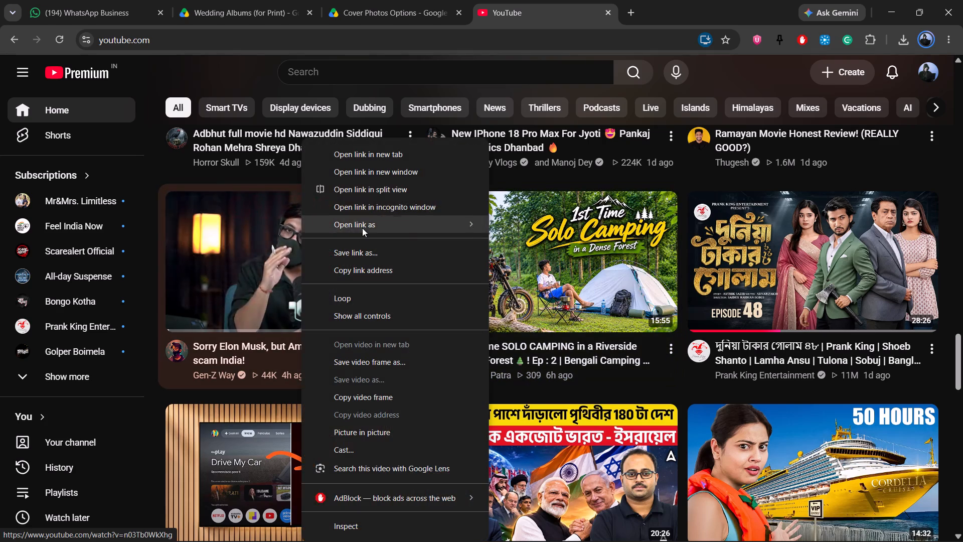
pyautogui.click(396, 156)
pyautogui.click(675, 0)
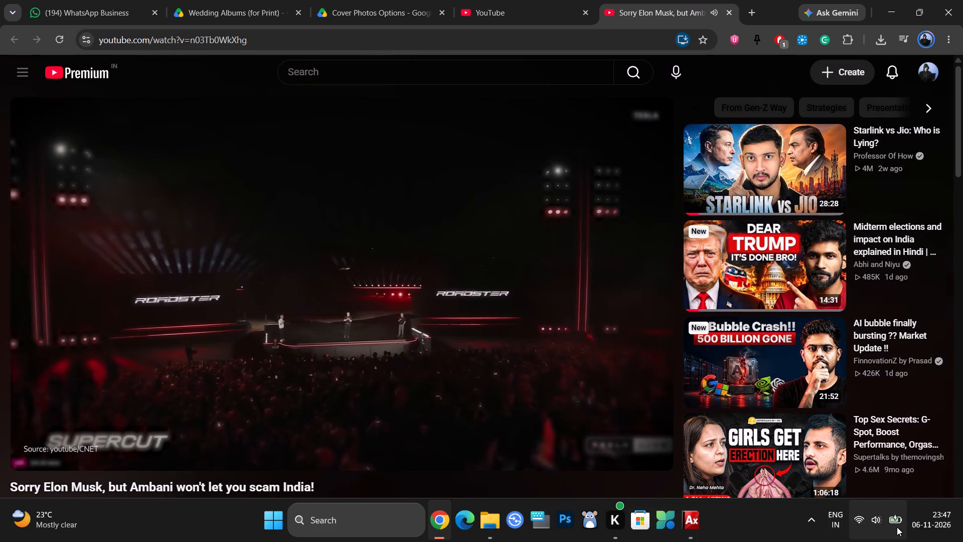
# Set the screen brightness to 82 and raise the system volume to a little above half.
pyautogui.click(895, 526)
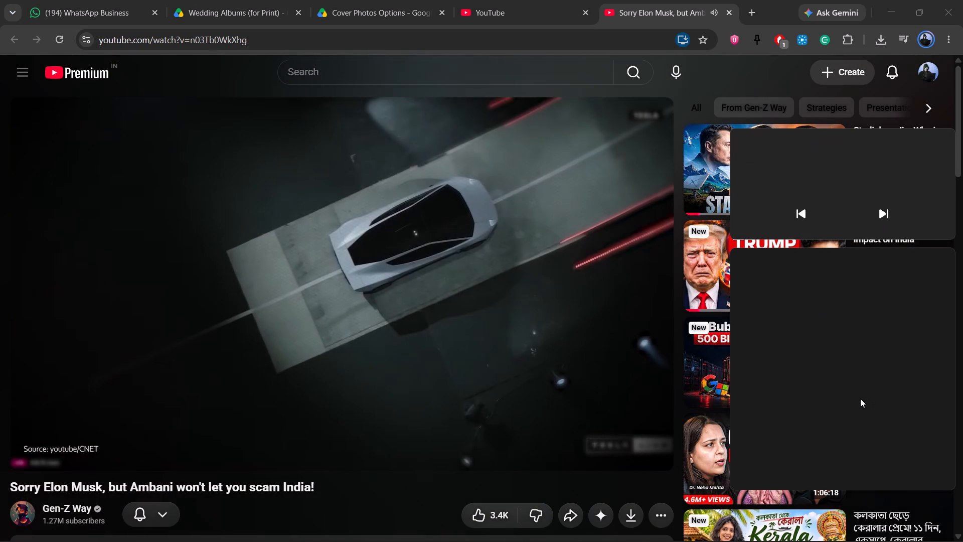
pyautogui.moveTo(874, 409); pyautogui.dragTo(887, 408)
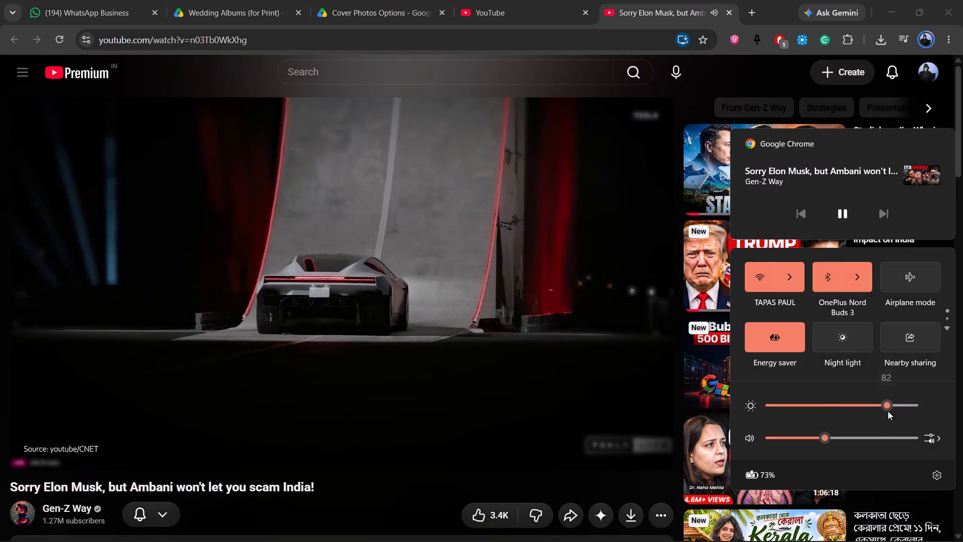
pyautogui.click(875, 441)
pyautogui.click(855, 441)
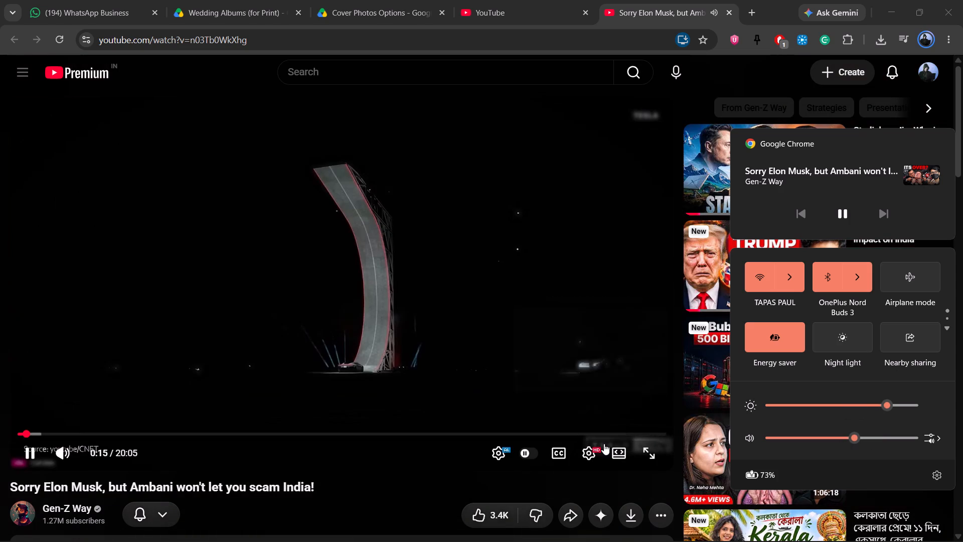
# Set the video's playback speed to 2.0 and close the speed settings.
pyautogui.click(587, 454)
pyautogui.click(601, 383)
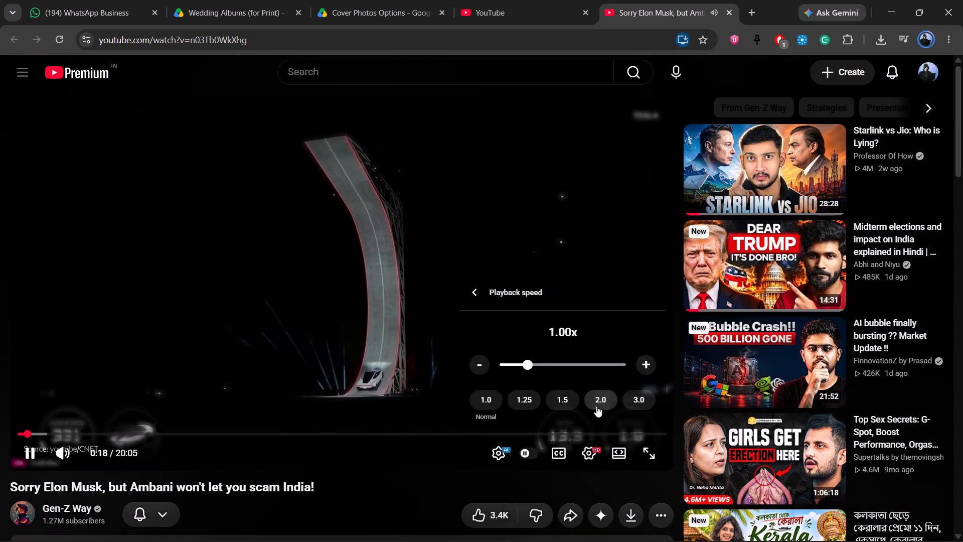
pyautogui.click(596, 406)
pyautogui.click(561, 248)
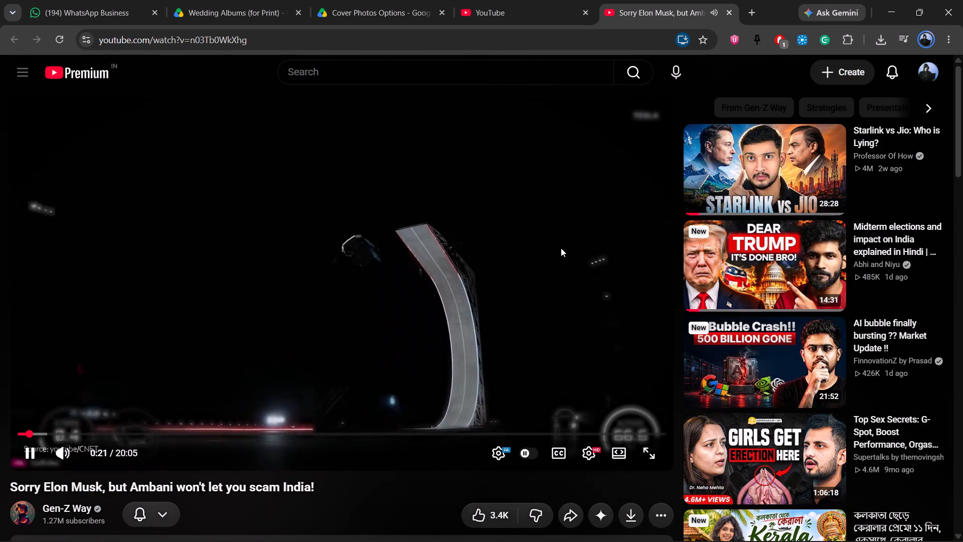
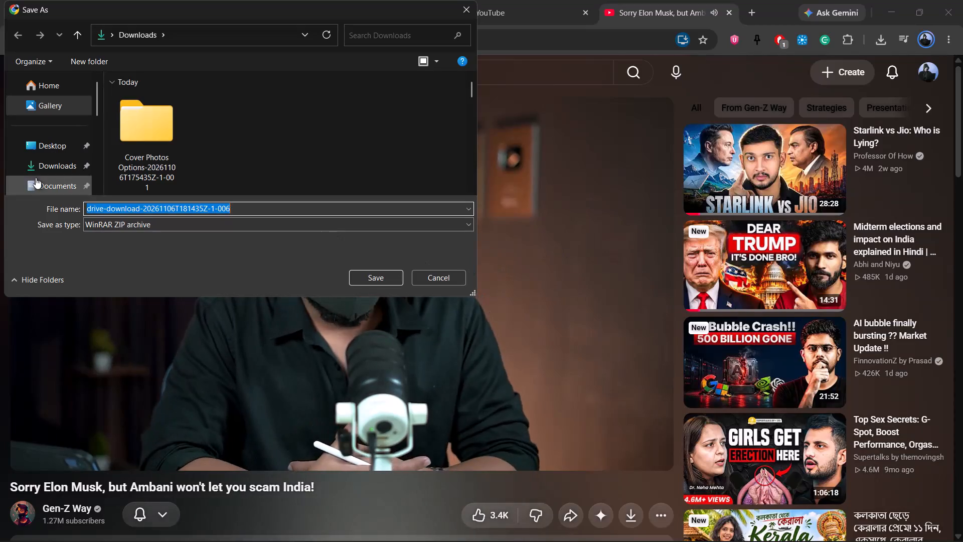
# Save the Drive download archive parts 006, 007, 005, 004 and 002 into the Downloads folder.
pyautogui.click(50, 165)
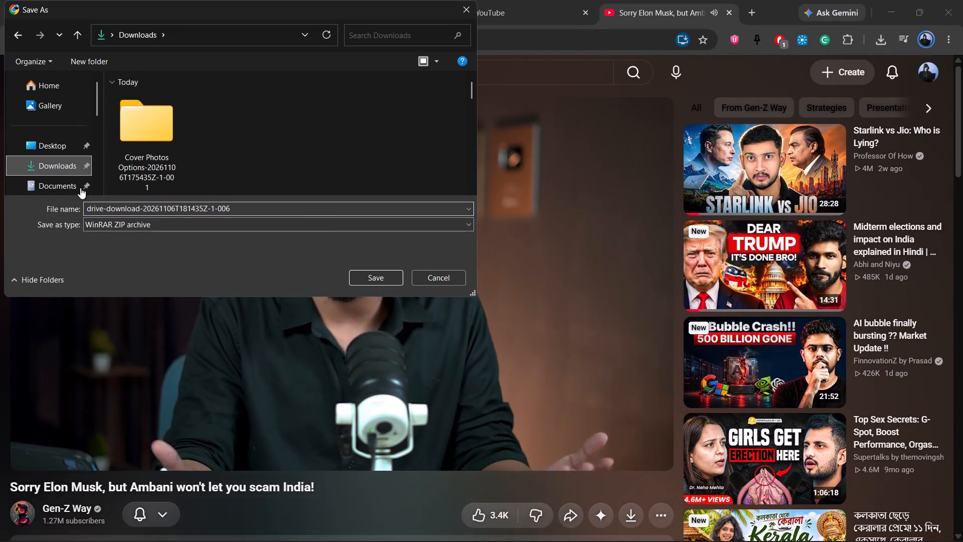
pyautogui.click(363, 278)
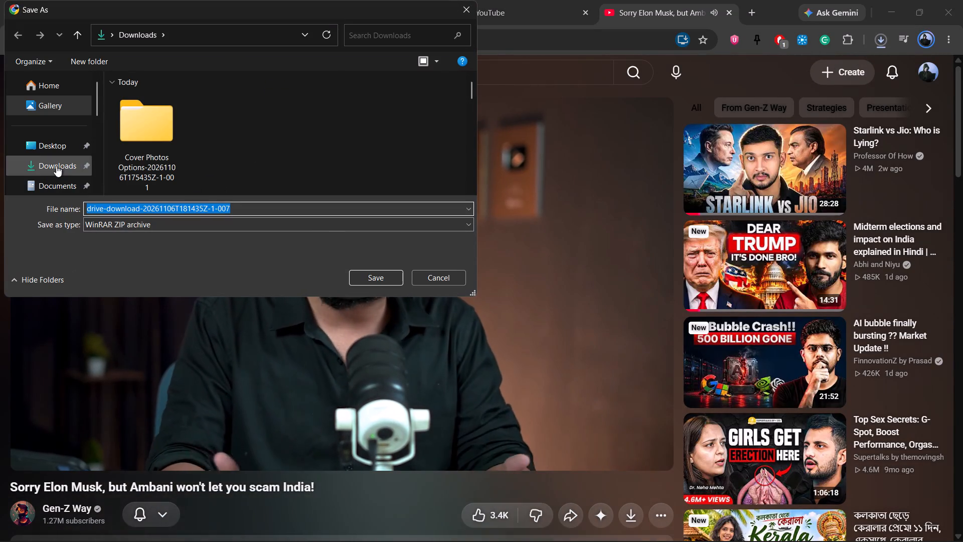
pyautogui.click(53, 160)
pyautogui.click(369, 275)
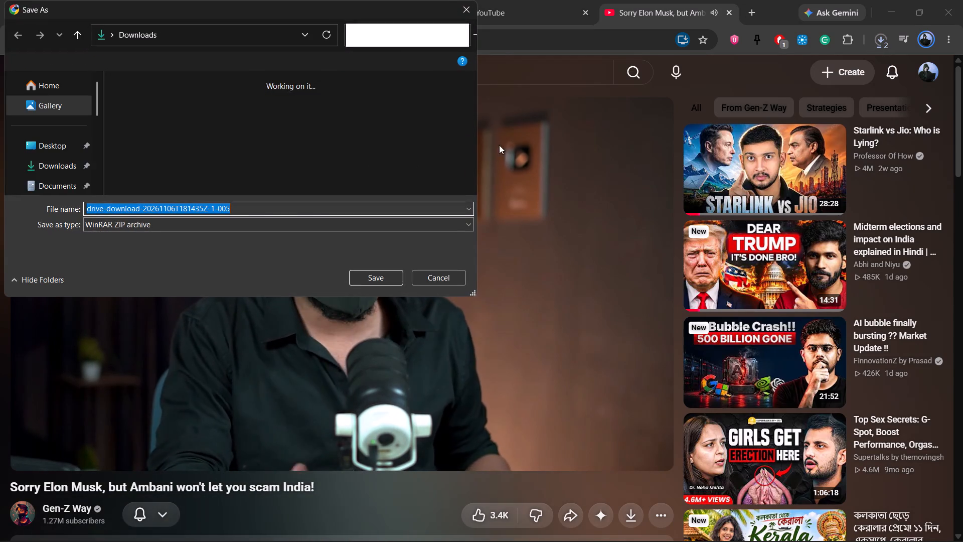
pyautogui.click(58, 167)
pyautogui.click(378, 280)
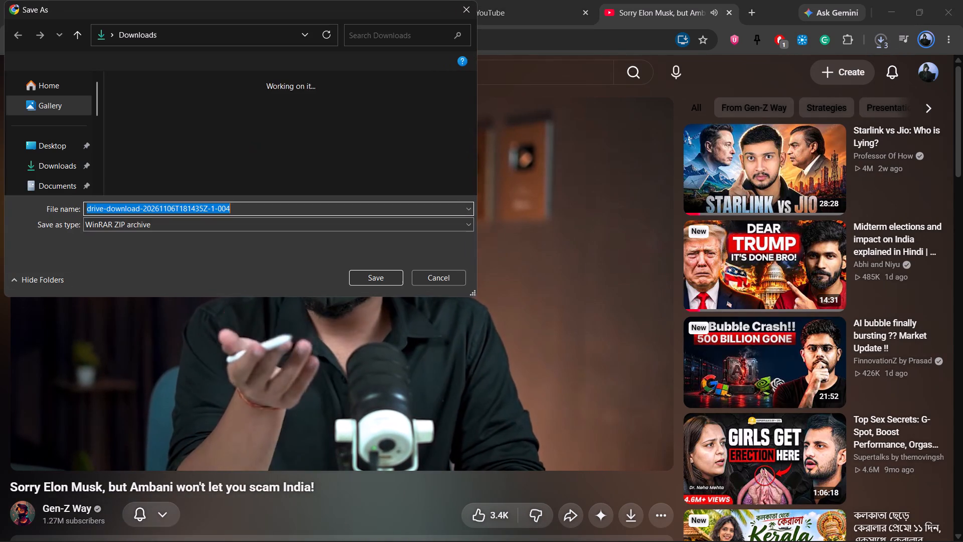
pyautogui.click(45, 165)
pyautogui.click(373, 279)
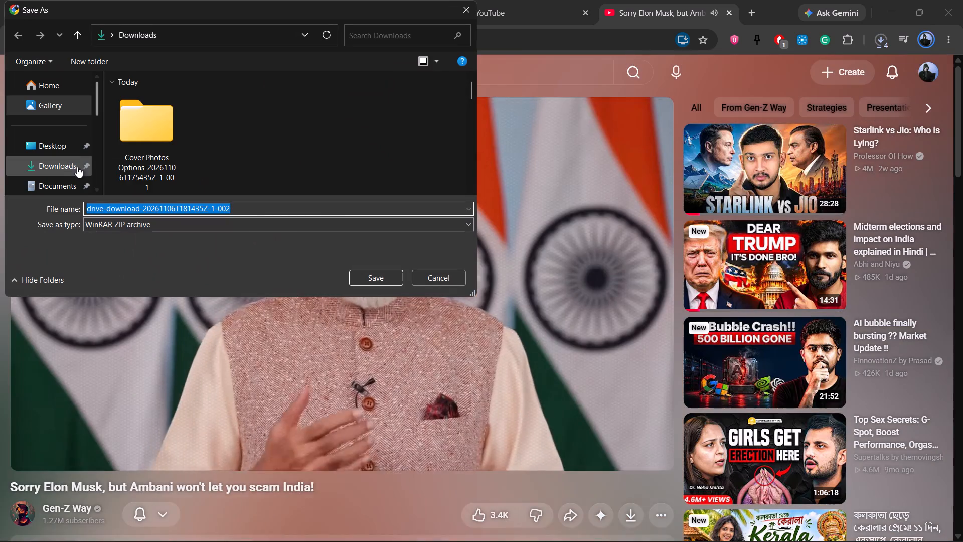
pyautogui.click(67, 164)
pyautogui.click(380, 280)
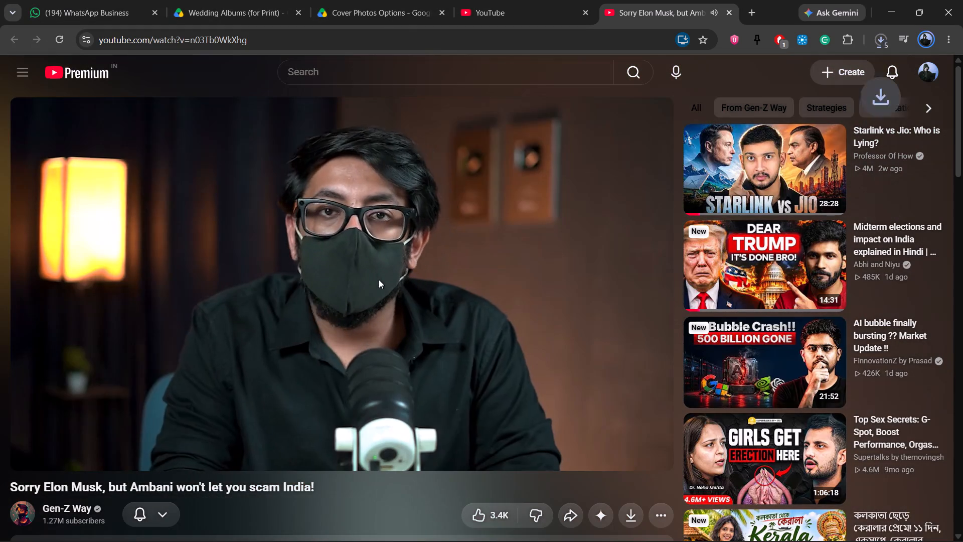
# Save the Drive download archive parts 008, 009, 001, 011, 010 and 003 into the Downloads folder.
pyautogui.click(48, 171)
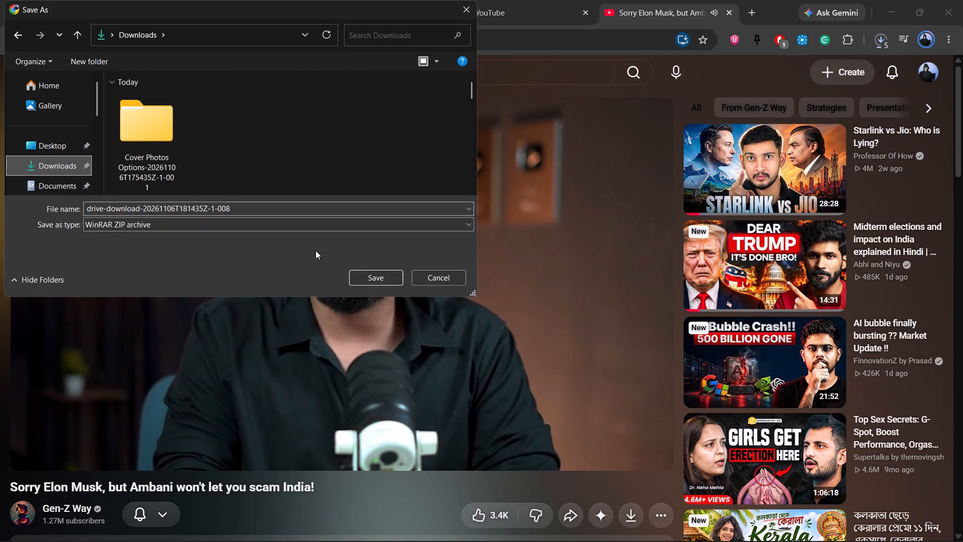
pyautogui.click(381, 281)
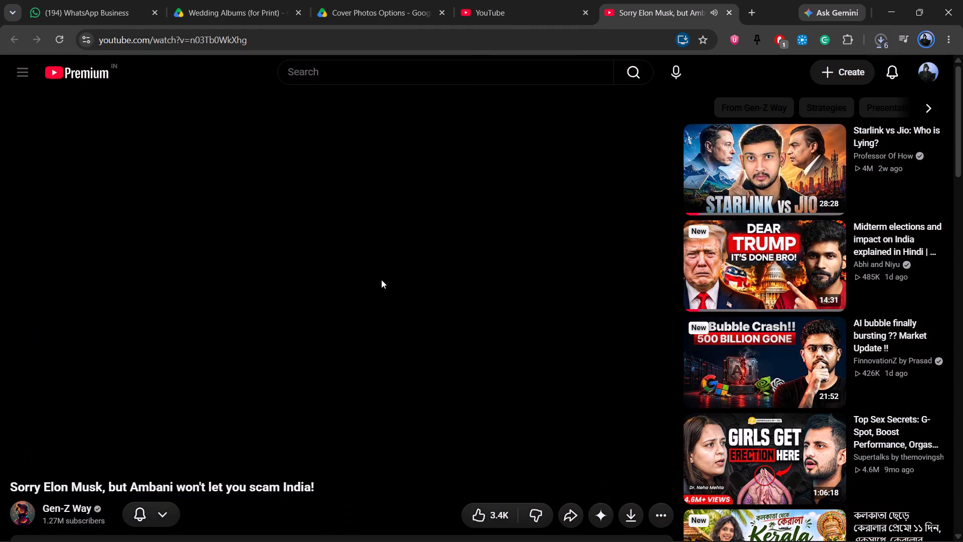
pyautogui.click(56, 164)
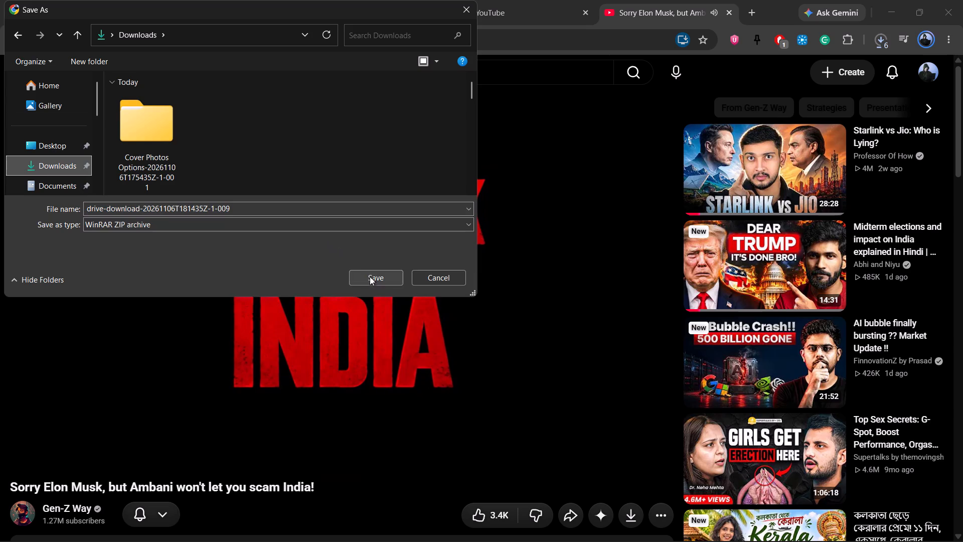
pyautogui.click(370, 278)
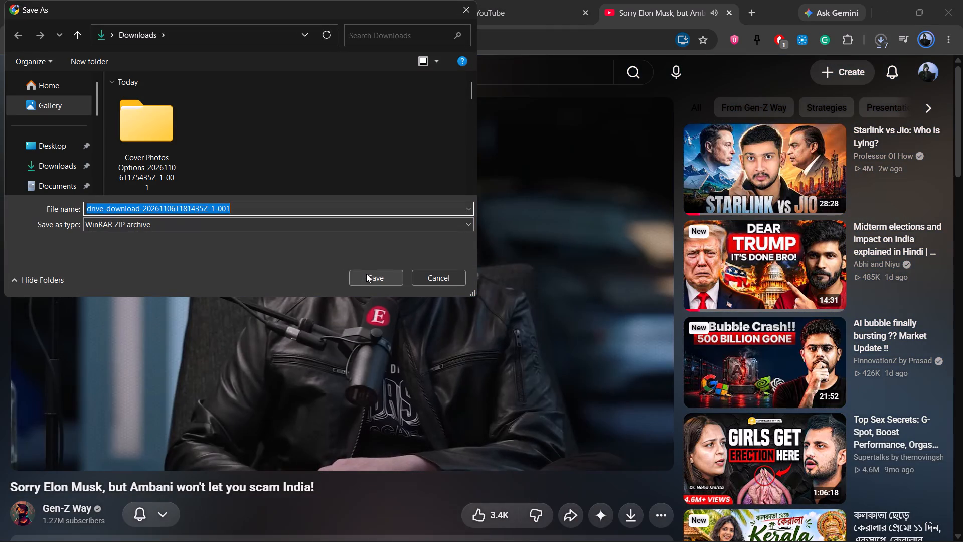
pyautogui.click(50, 170)
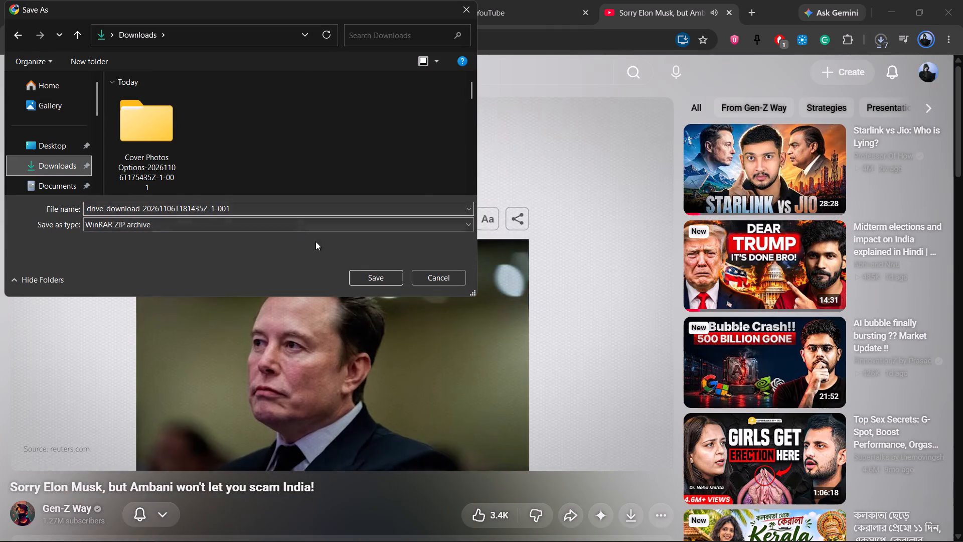
pyautogui.click(374, 277)
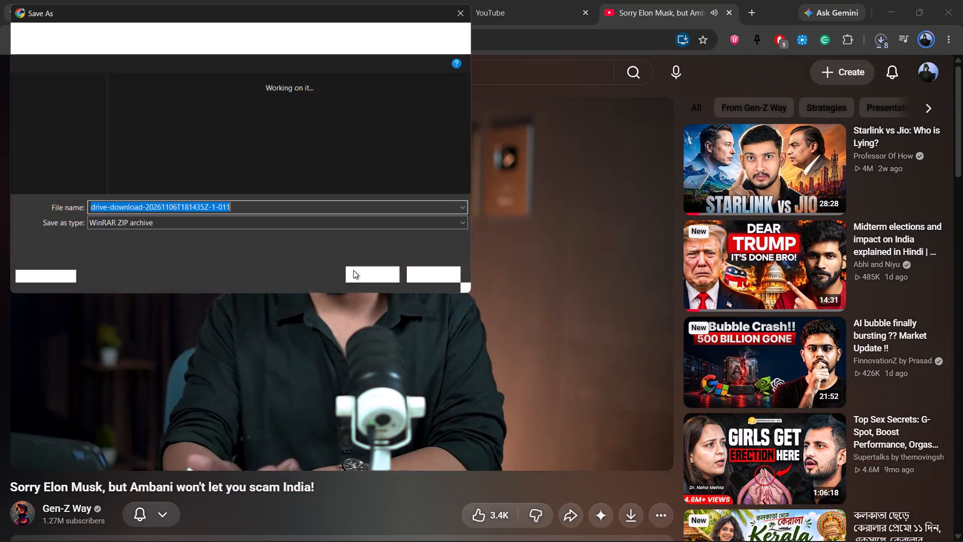
pyautogui.click(59, 169)
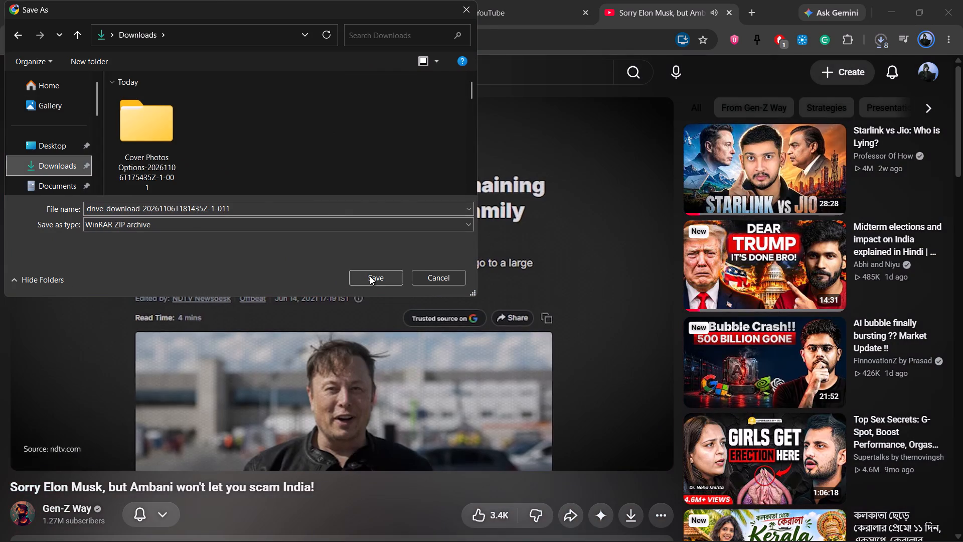
pyautogui.click(370, 276)
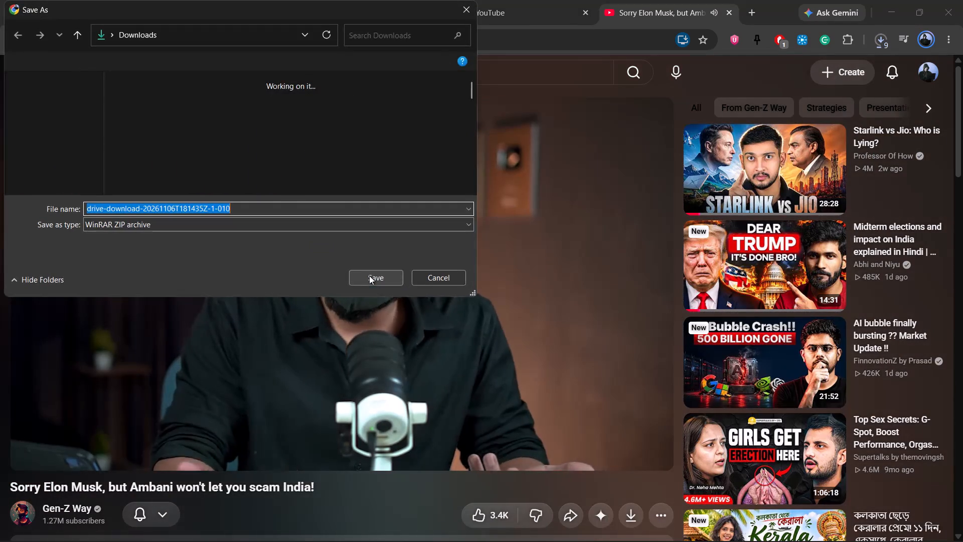
pyautogui.click(61, 173)
pyautogui.click(383, 275)
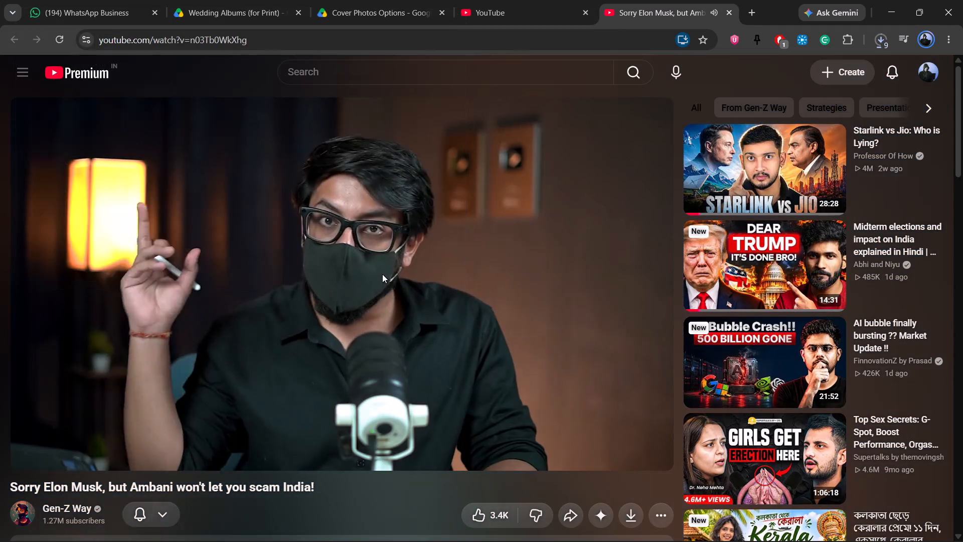
pyautogui.click(58, 166)
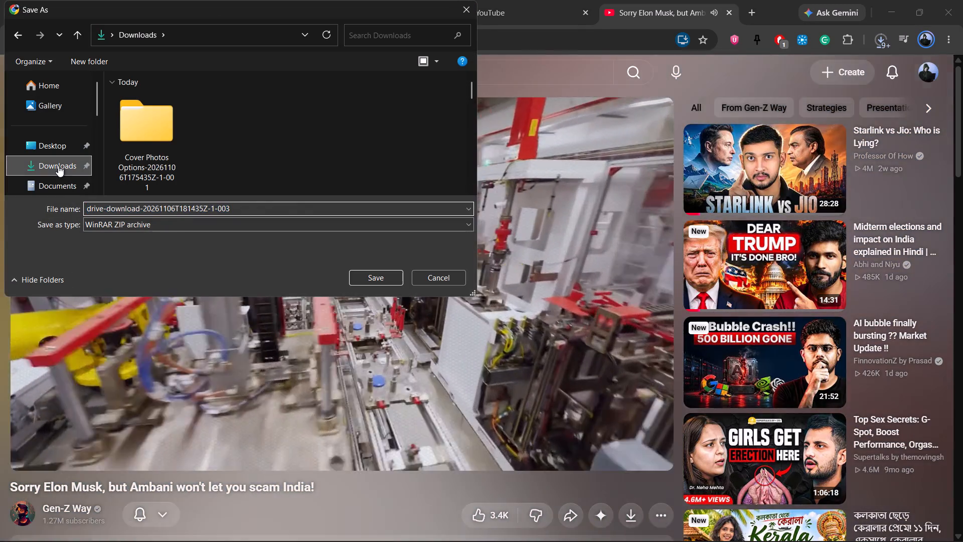
pyautogui.click(362, 275)
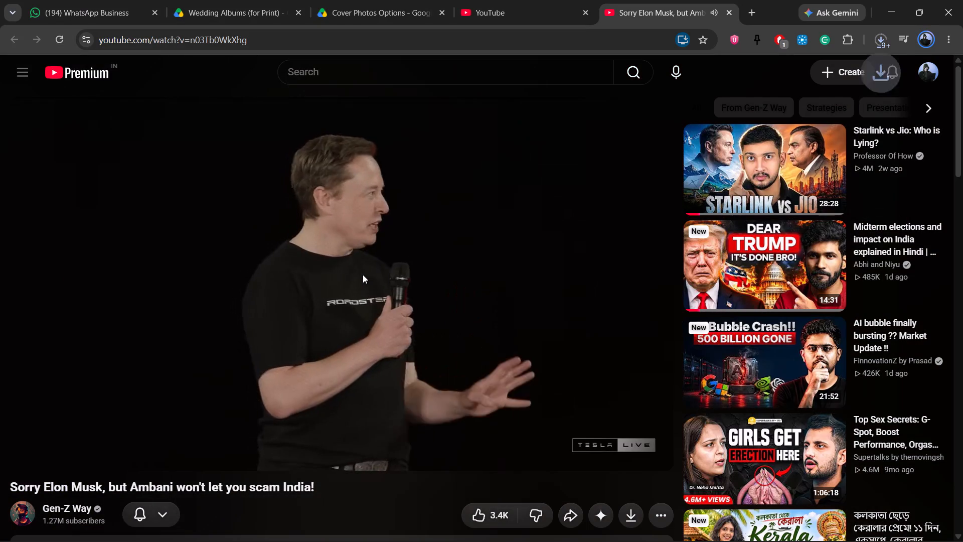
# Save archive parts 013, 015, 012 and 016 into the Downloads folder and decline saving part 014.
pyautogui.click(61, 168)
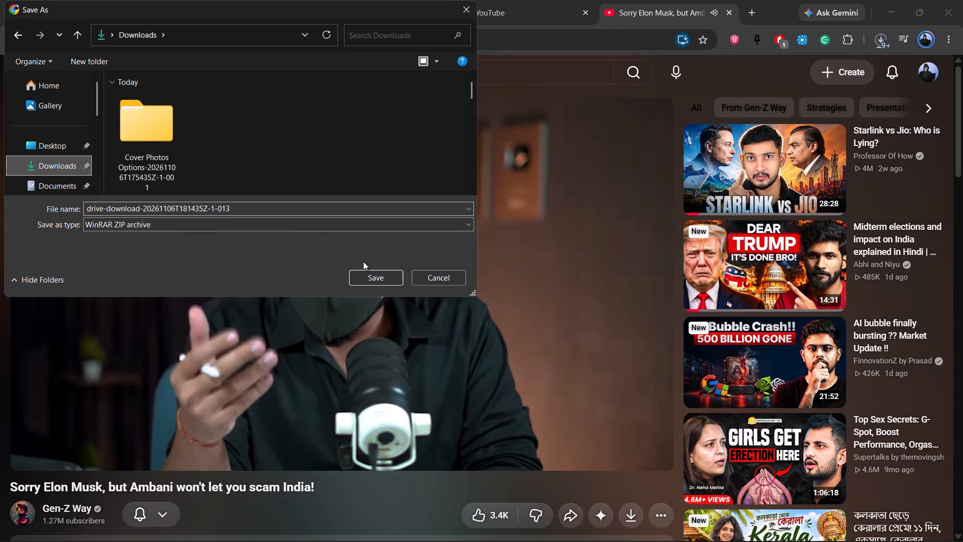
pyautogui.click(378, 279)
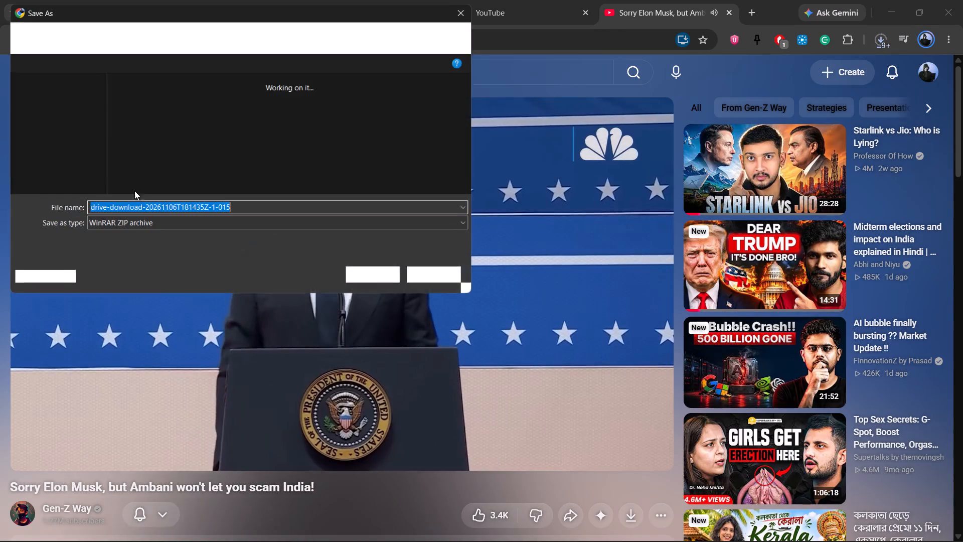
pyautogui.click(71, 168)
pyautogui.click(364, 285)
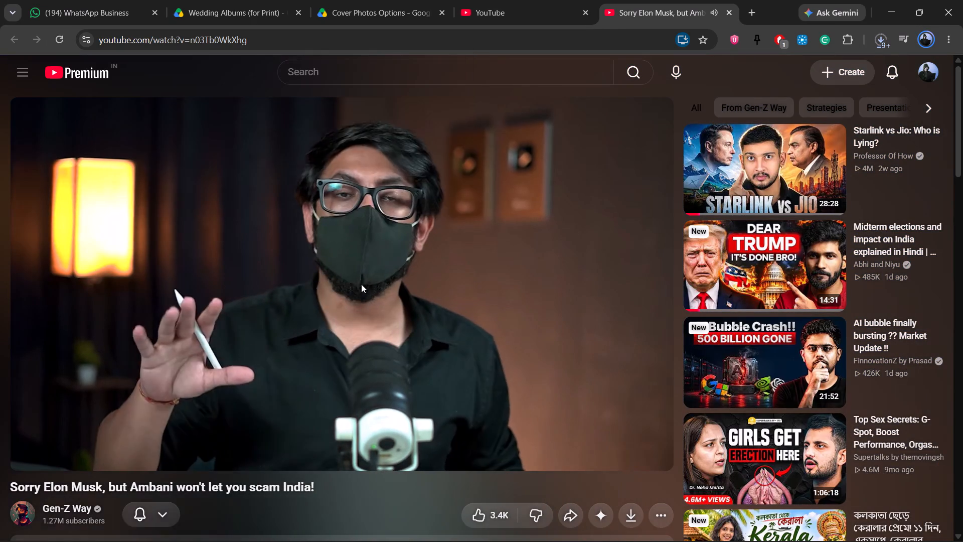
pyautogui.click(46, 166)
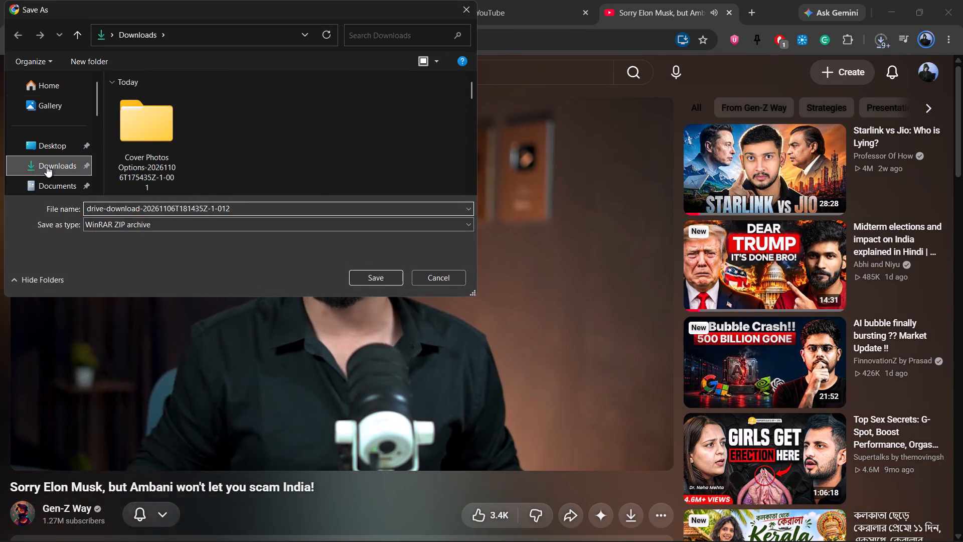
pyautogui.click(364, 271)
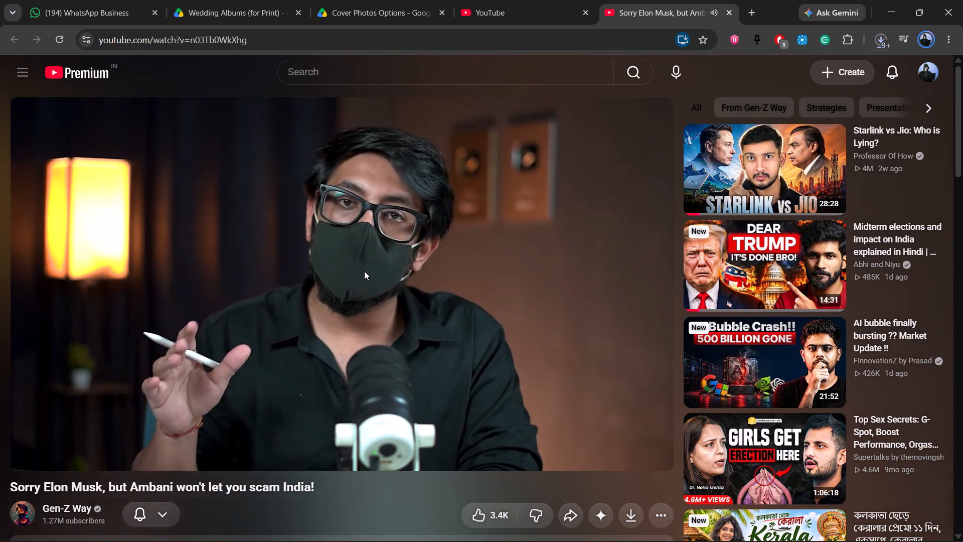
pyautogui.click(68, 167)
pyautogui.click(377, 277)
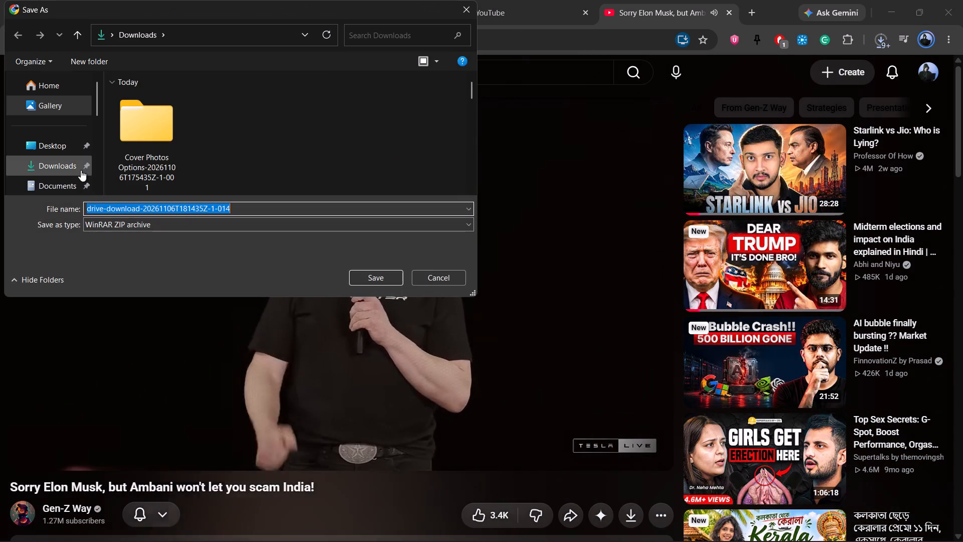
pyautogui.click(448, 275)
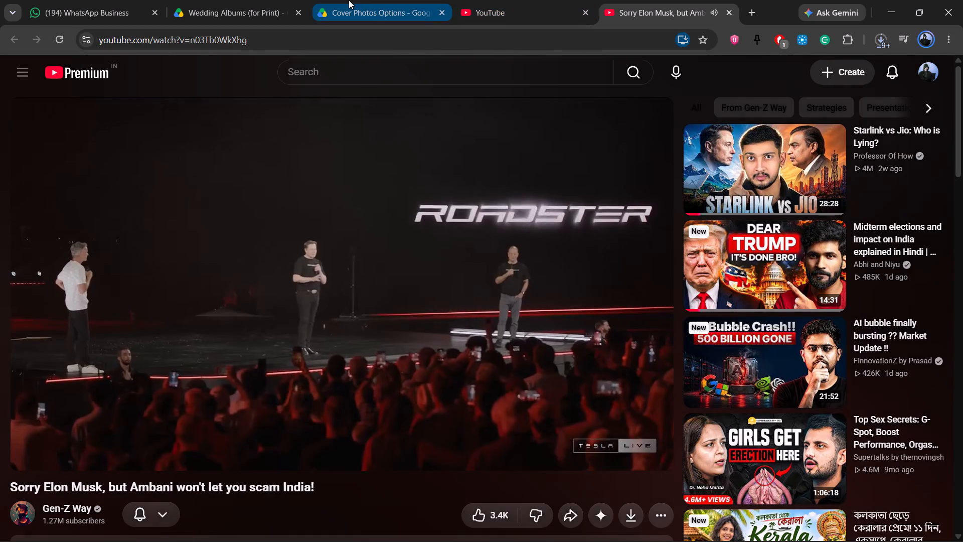
# Switch to the Cover Photos Options folder in Drive and look through Album-1 Cover's Back and Back - Inside subfolders.
pyautogui.click(349, 0)
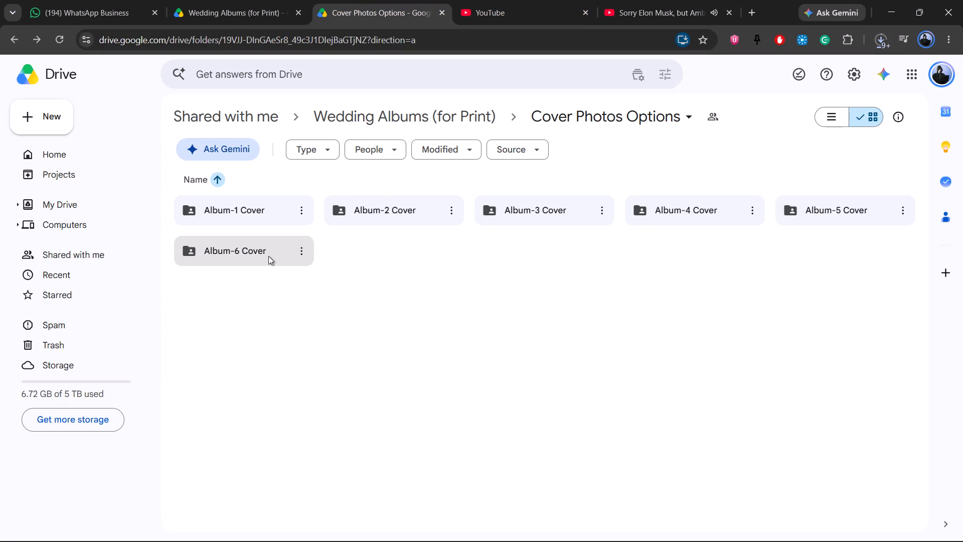
pyautogui.click(404, 114)
pyautogui.doubleClick(384, 254)
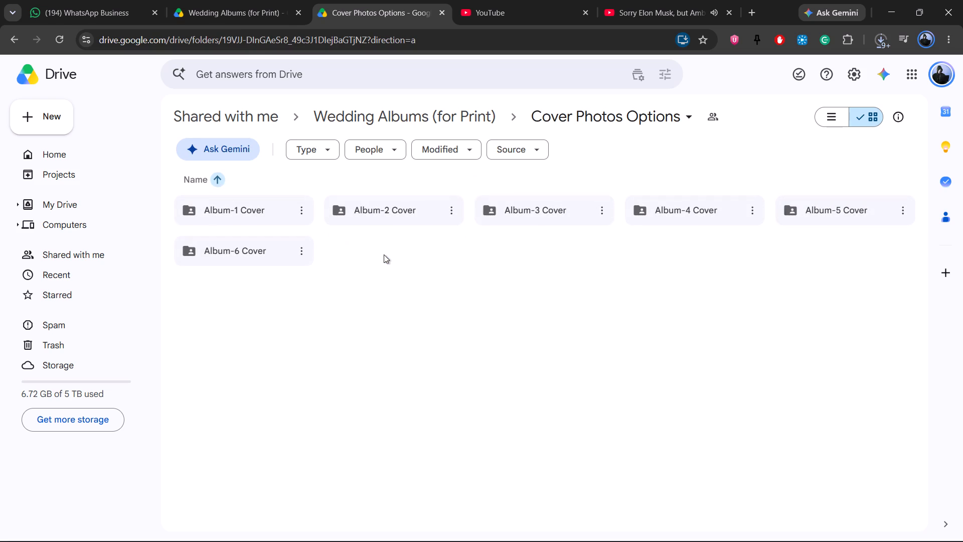
pyautogui.doubleClick(250, 211)
pyautogui.doubleClick(247, 211)
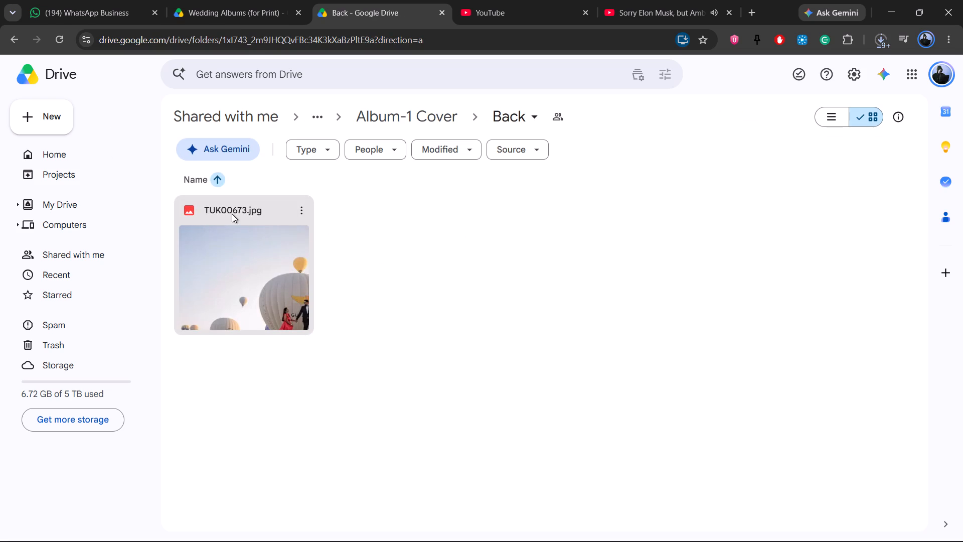
pyautogui.click(9, 35)
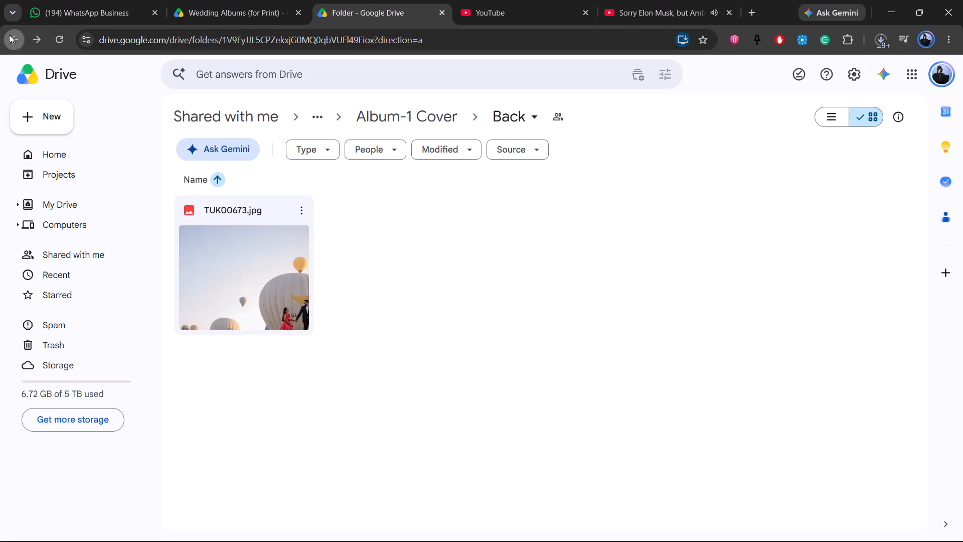
pyautogui.doubleClick(385, 223)
pyautogui.click(388, 216)
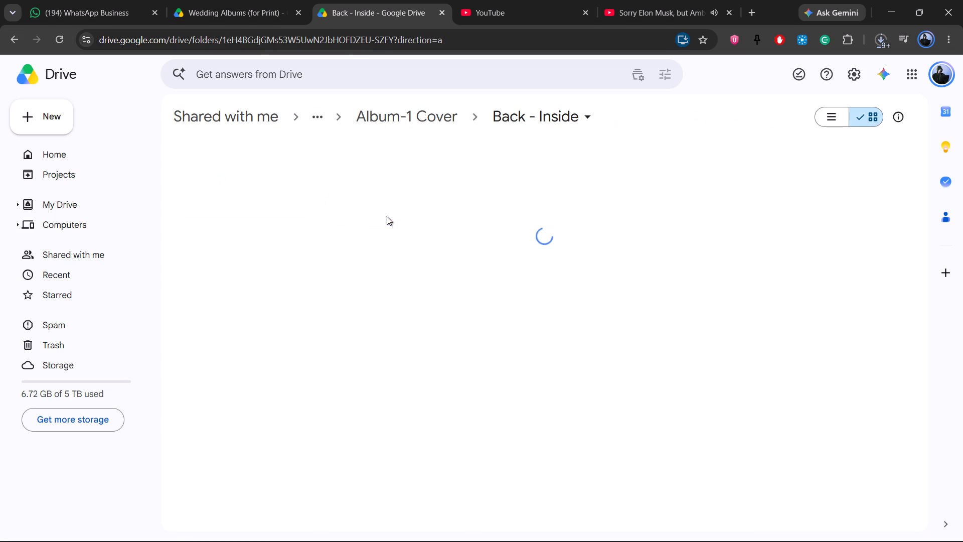
pyautogui.click(19, 41)
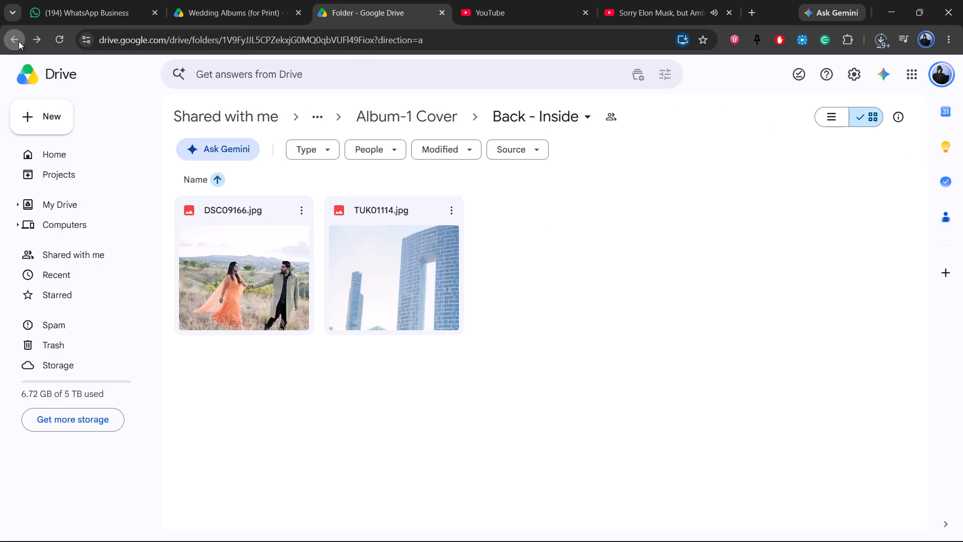
# Cancel the running downloads of archive parts 016, 012, 015, 013, 010, 009, 001 and 011.
pyautogui.click(879, 45)
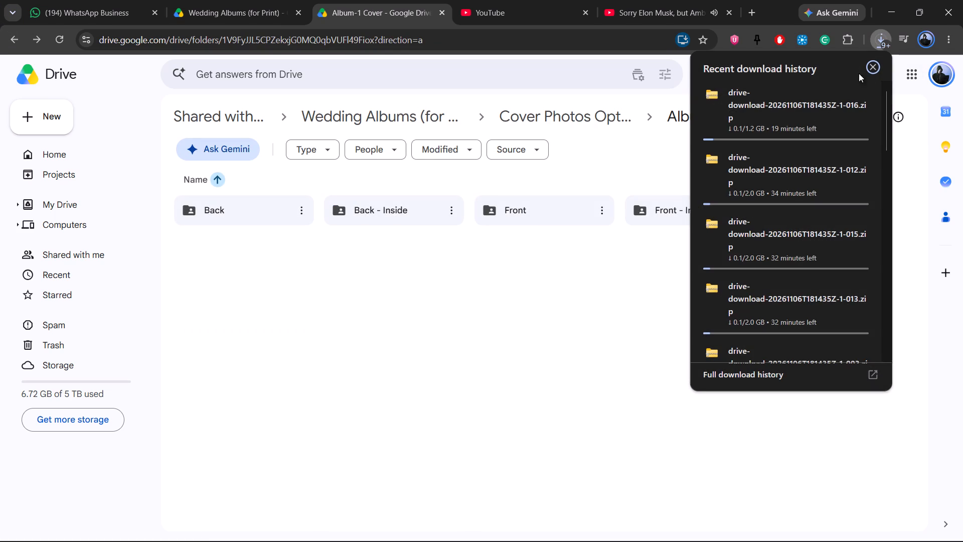
pyautogui.click(863, 96)
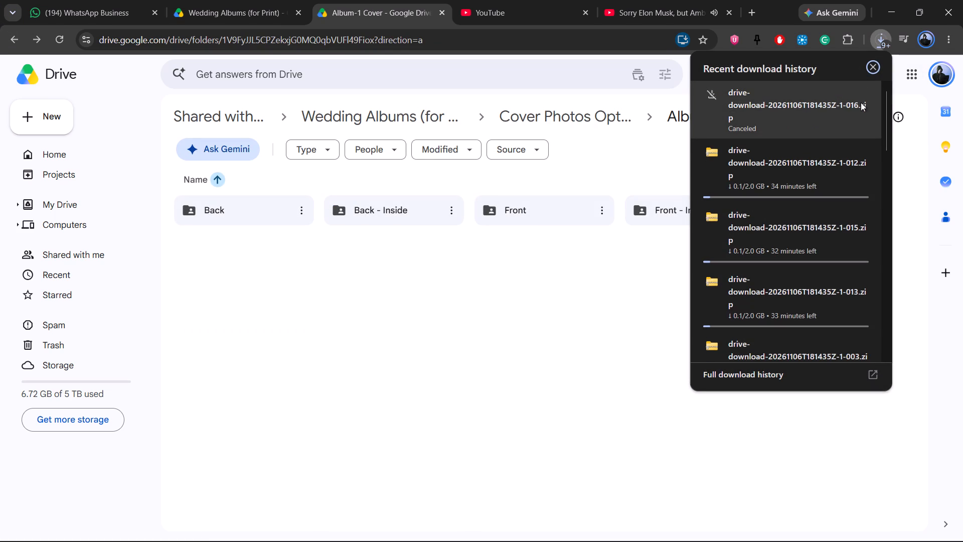
pyautogui.click(860, 154)
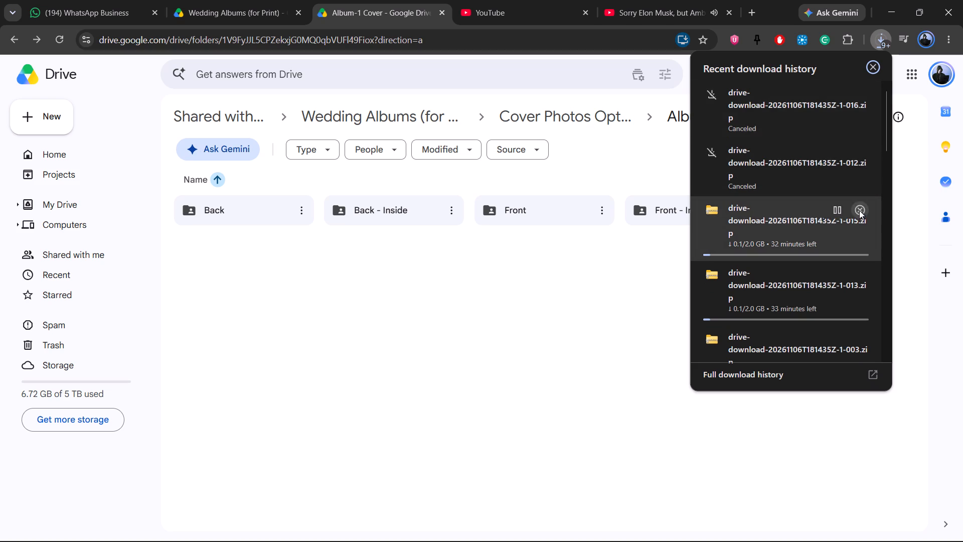
pyautogui.click(859, 210)
pyautogui.click(856, 268)
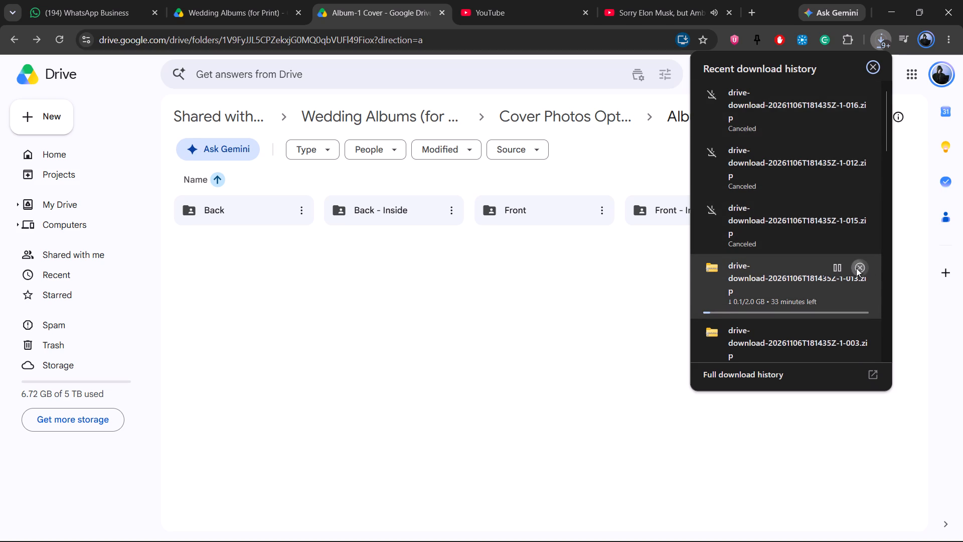
pyautogui.scroll(-2, 848, 309)
pyautogui.click(859, 236)
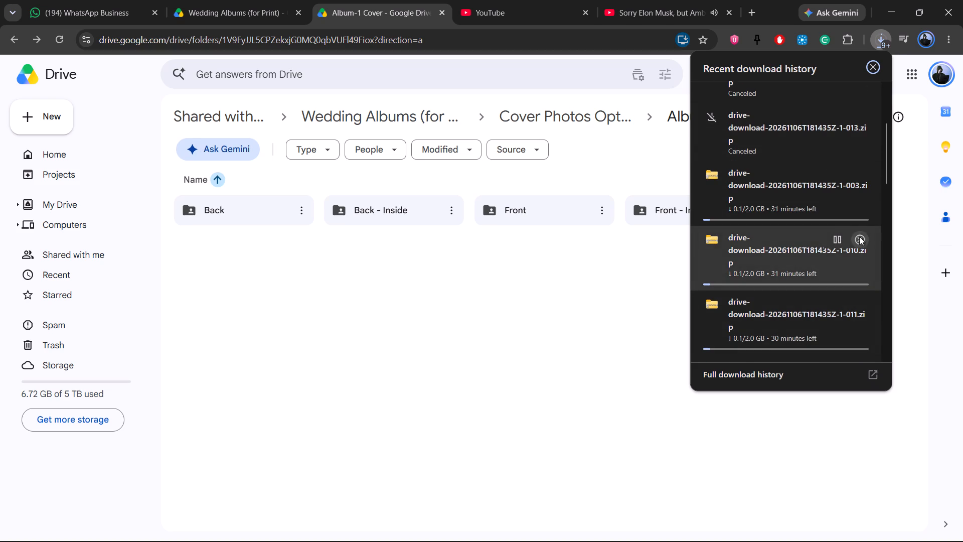
pyautogui.scroll(-2, 858, 274)
pyautogui.click(859, 273)
pyautogui.click(861, 211)
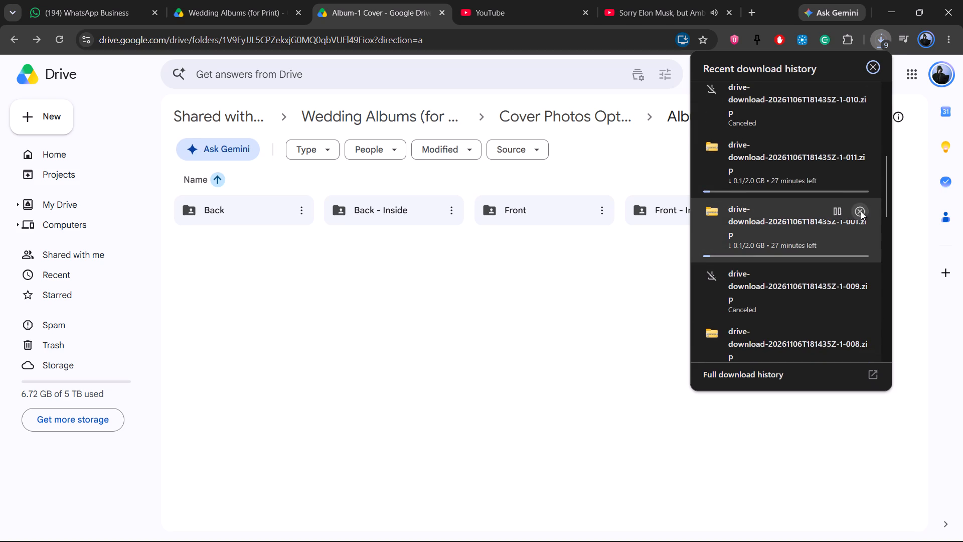
pyautogui.click(861, 144)
# Cancel the running downloads of archive parts 008, 002, 005, 007, 006 and 004, and close the recent download history.
pyautogui.scroll(-2, 849, 215)
pyautogui.click(859, 172)
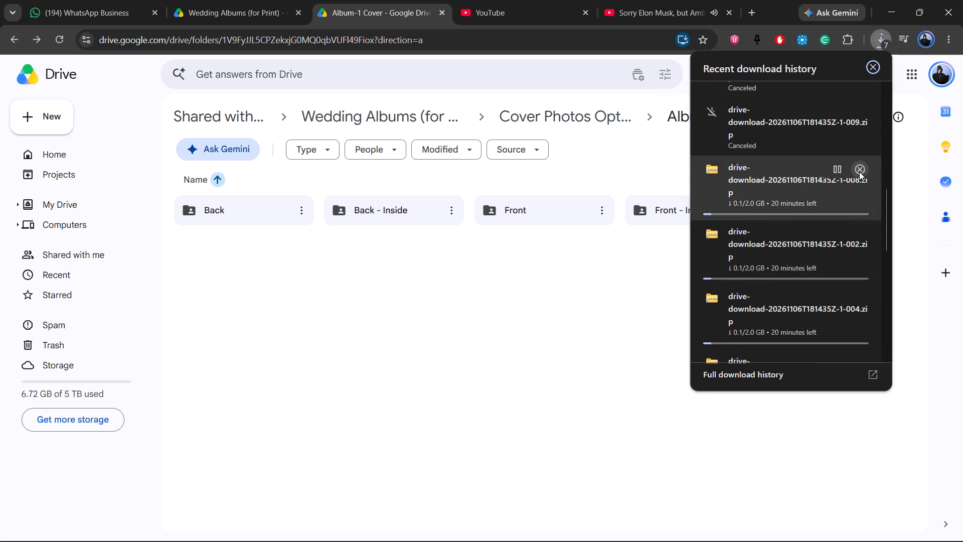
pyautogui.click(861, 227)
pyautogui.scroll(-2, 860, 258)
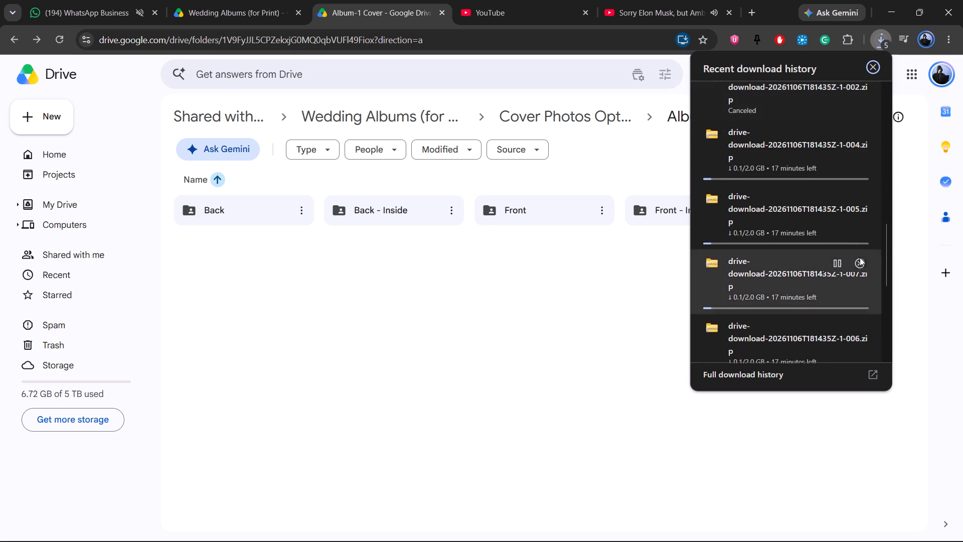
pyautogui.click(860, 200)
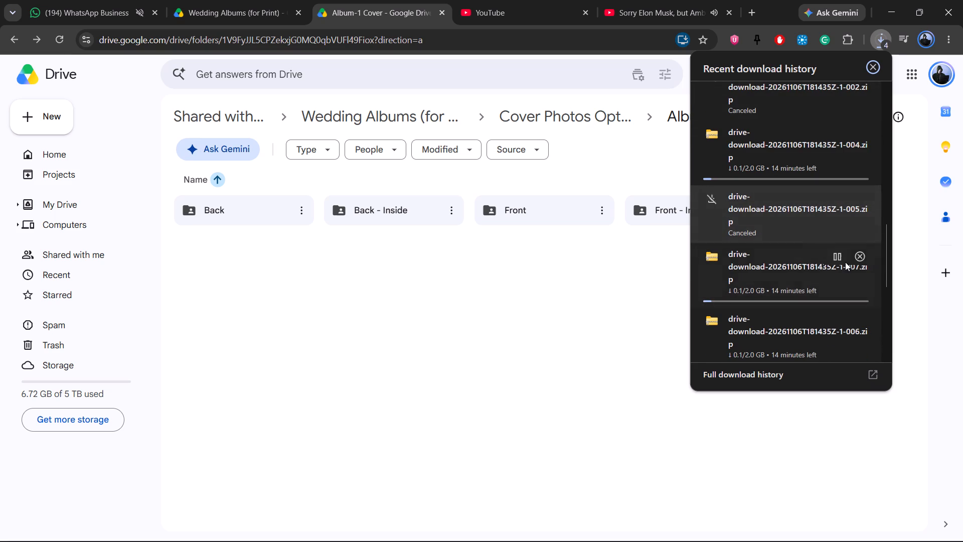
pyautogui.click(860, 256)
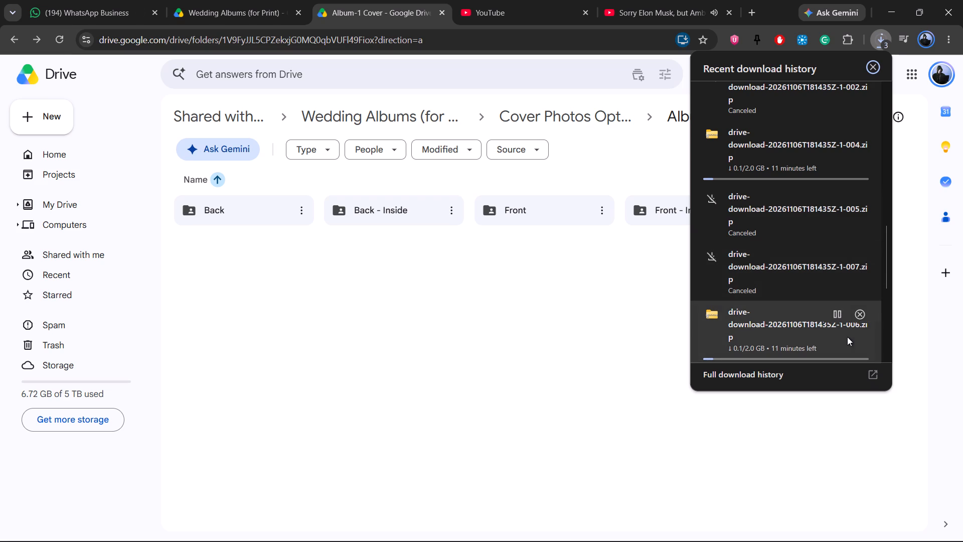
pyautogui.click(862, 310)
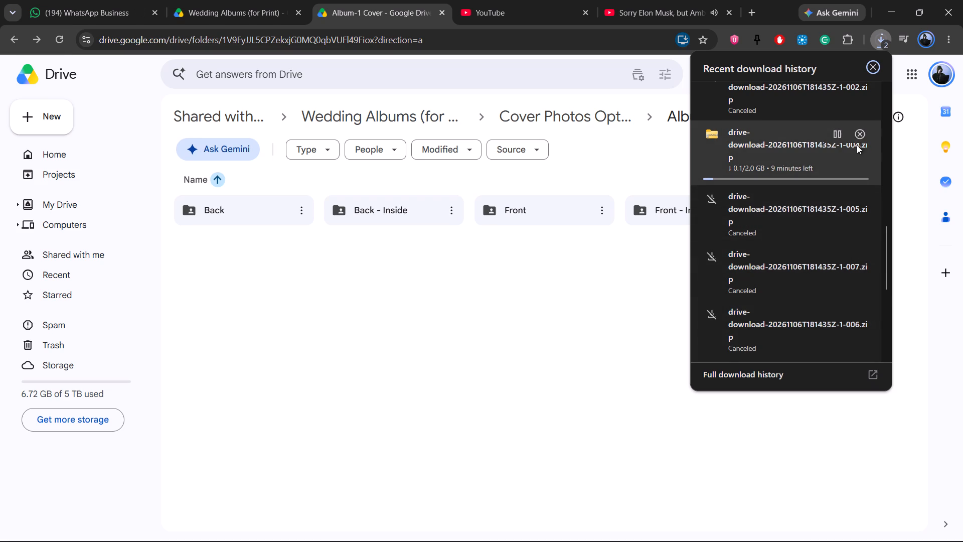
pyautogui.click(857, 135)
pyautogui.scroll(-3, 833, 183)
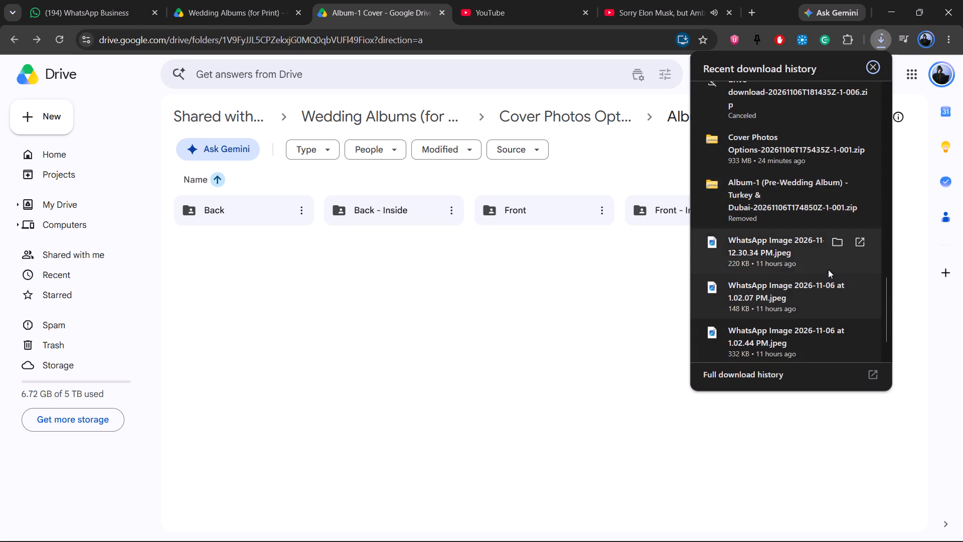
pyautogui.scroll(12, 830, 273)
pyautogui.click(591, 300)
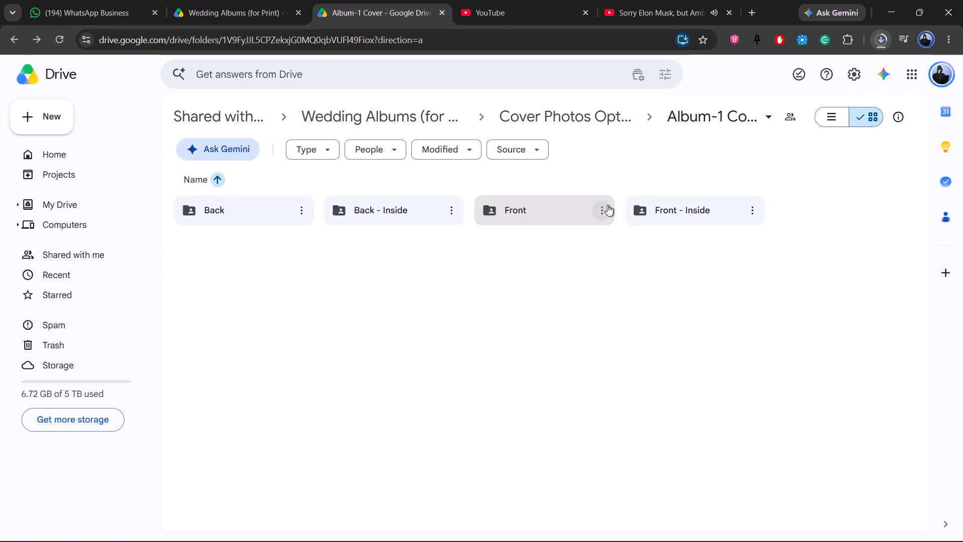
# Look at the photos in Album-1 Cover's Front - Inside subfolder and return to the Cover Photos Options folder.
pyautogui.doubleClick(676, 216)
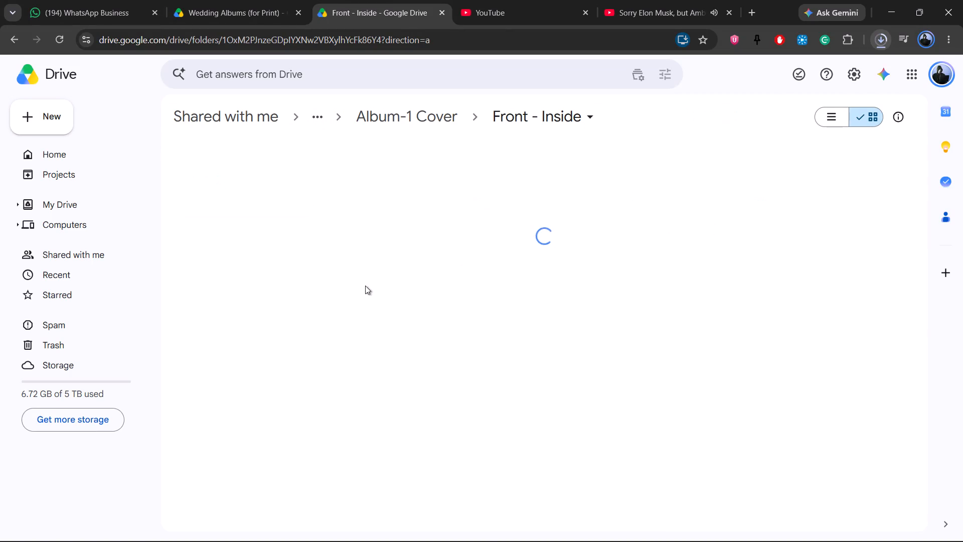
pyautogui.click(11, 39)
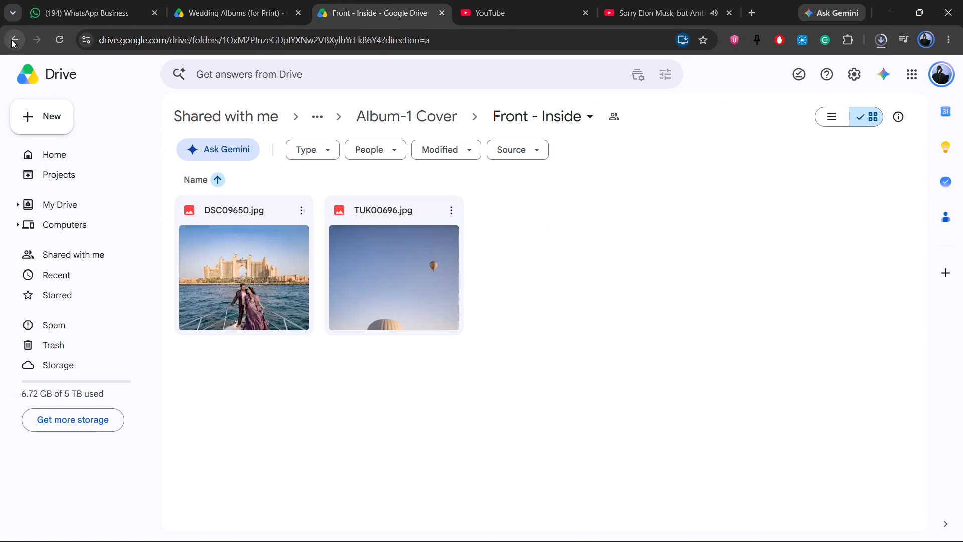
pyautogui.click(10, 43)
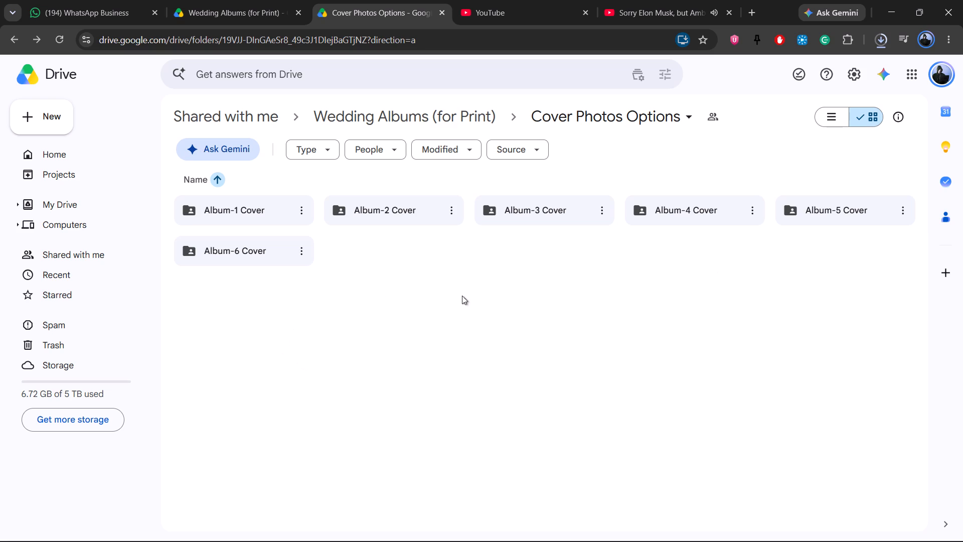
# Download the Album-2, Album-3, Album-4, Album-5 and Album-6 Cover folders together from Cover Photos Options.
pyautogui.moveTo(330, 181); pyautogui.dragTo(416, 237)
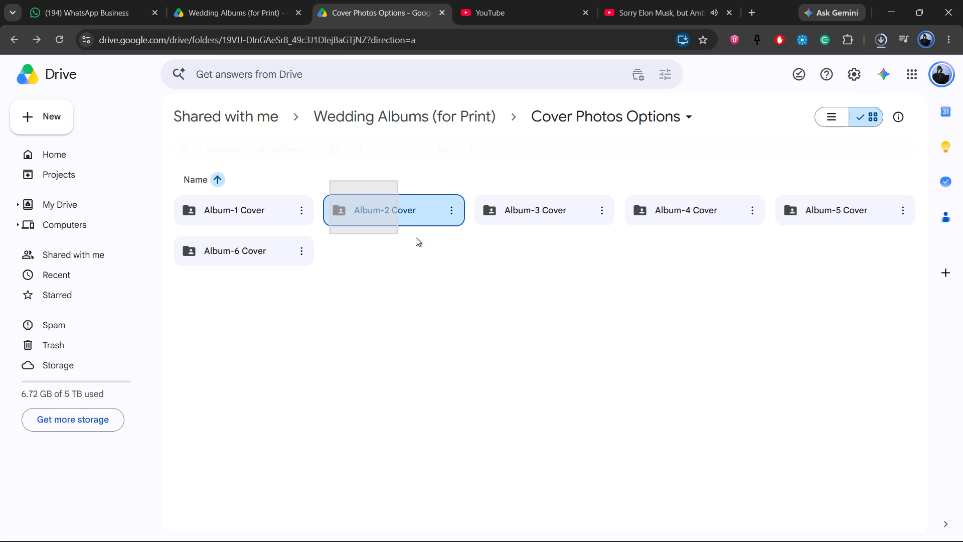
pyautogui.moveTo(416, 237); pyautogui.dragTo(906, 228)
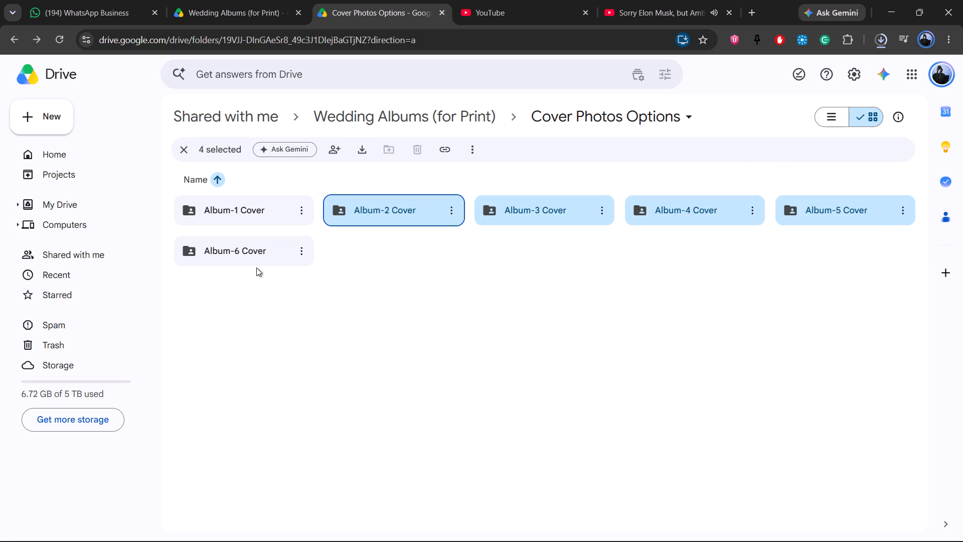
pyautogui.keyDown('shift'); pyautogui.click(253, 254); pyautogui.keyUp('shift')
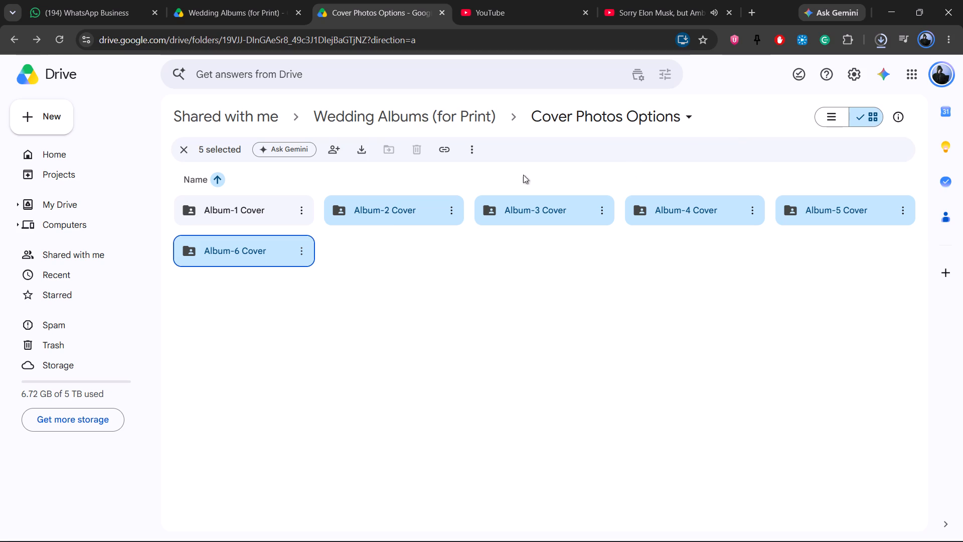
pyautogui.click(358, 152)
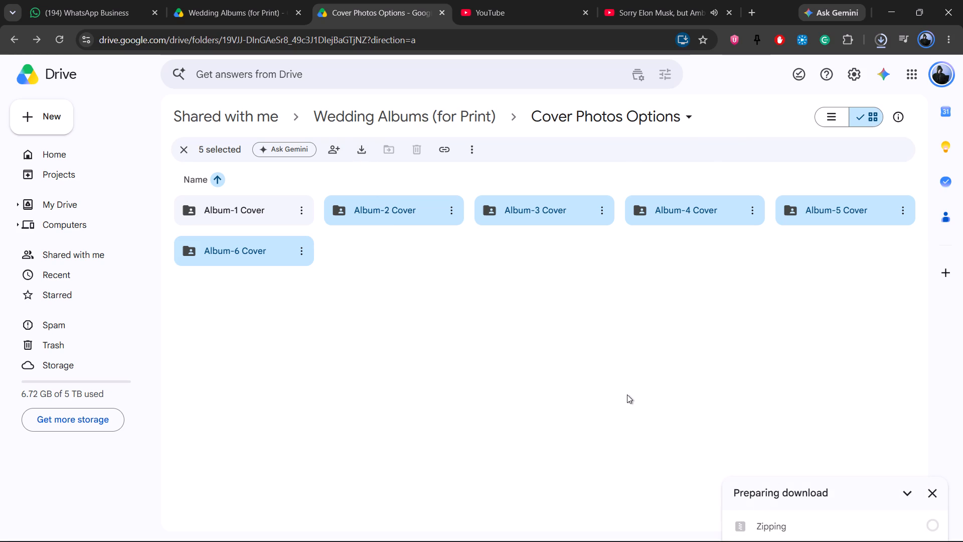
# Cancel the download of the old archive part 003 and check the recent download history for other active parts.
pyautogui.click(883, 43)
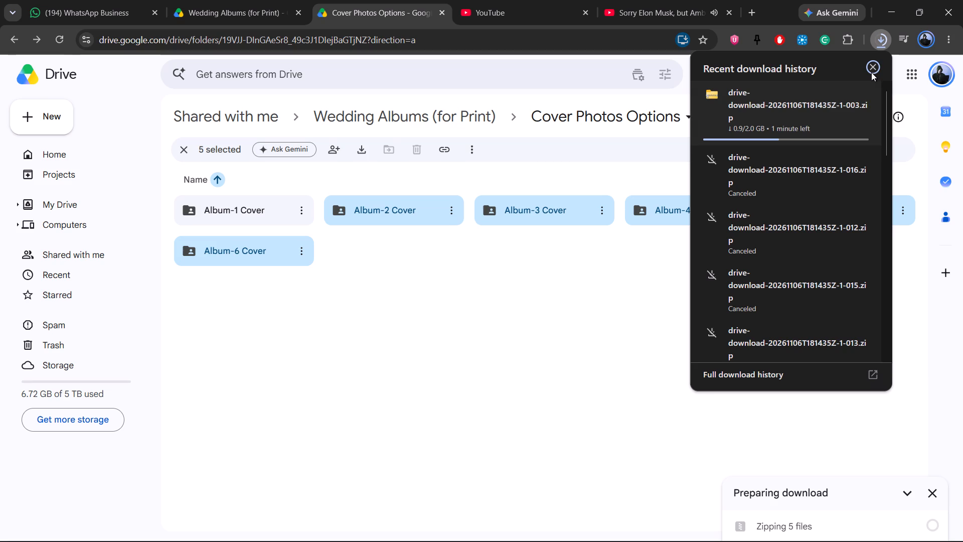
pyautogui.click(862, 93)
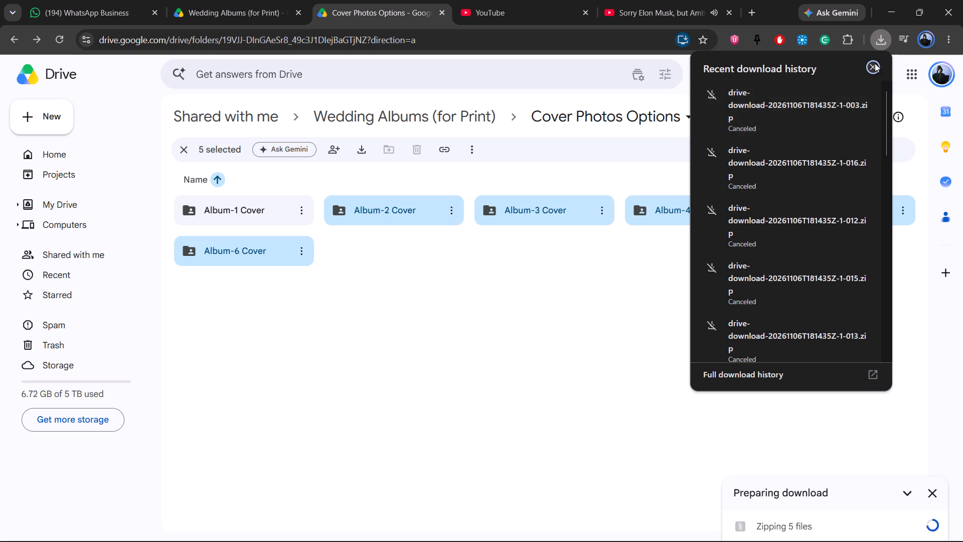
pyautogui.click(875, 63)
pyautogui.click(881, 42)
pyautogui.scroll(-4, 828, 177)
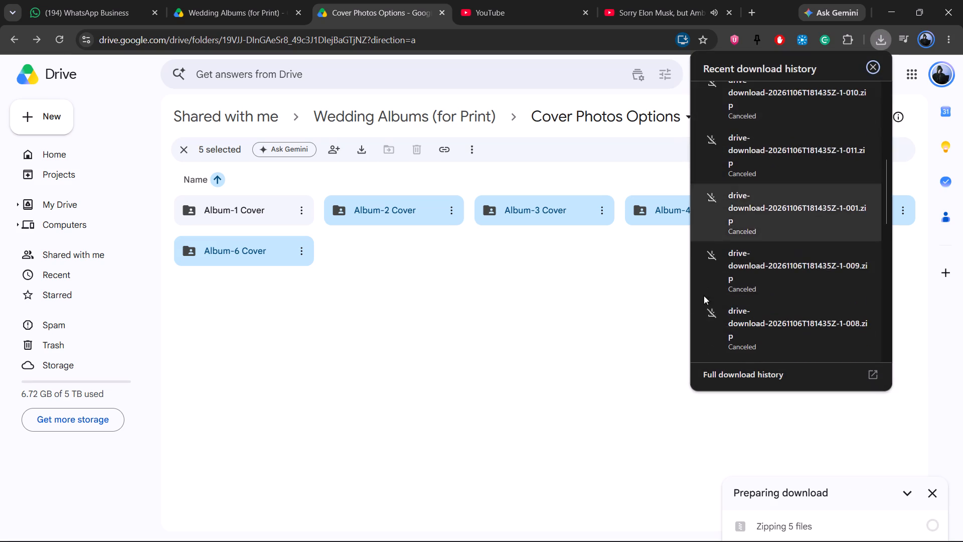
pyautogui.click(655, 316)
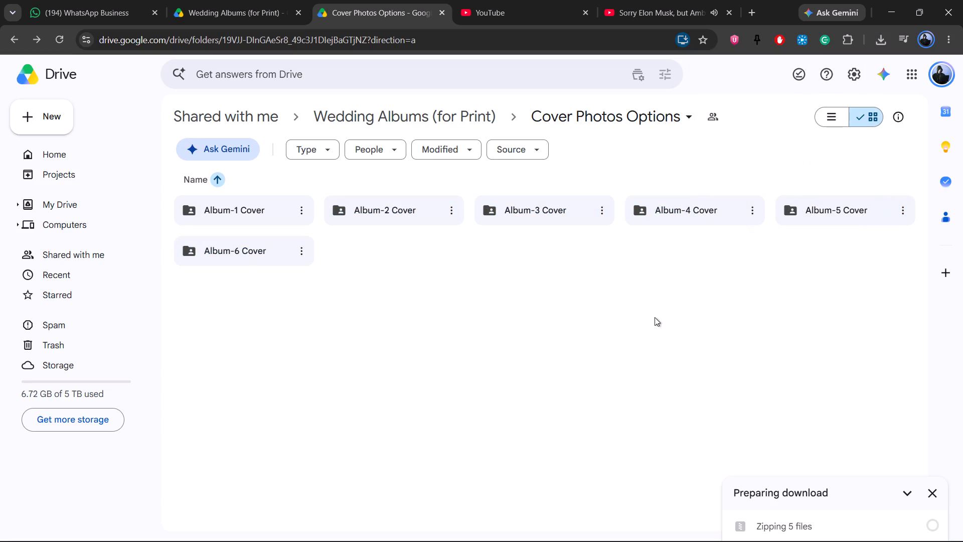
# Switch to the YouTube video and save the new archive drive-download-20261106T182120Z-1-001 into the Downloads folder.
pyautogui.click(640, 0)
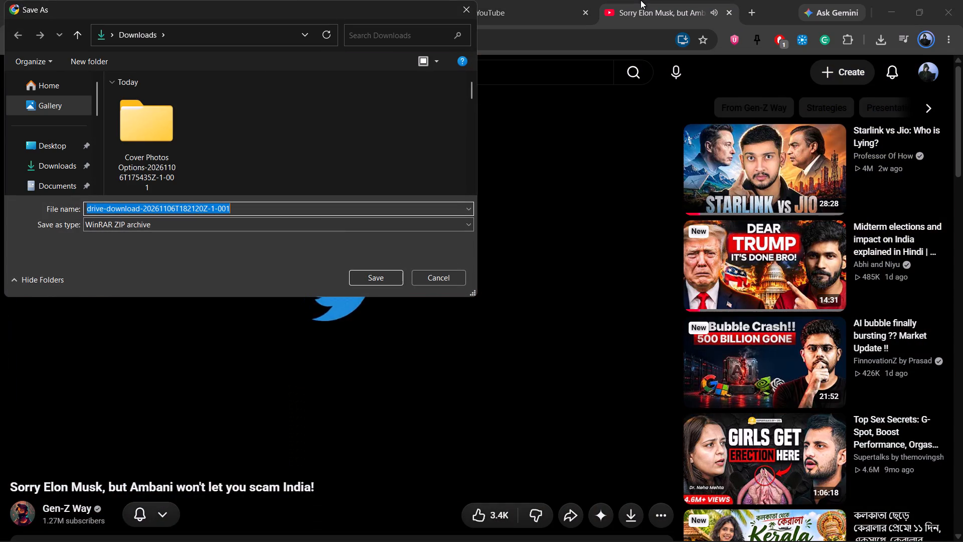
pyautogui.click(77, 174)
pyautogui.click(374, 279)
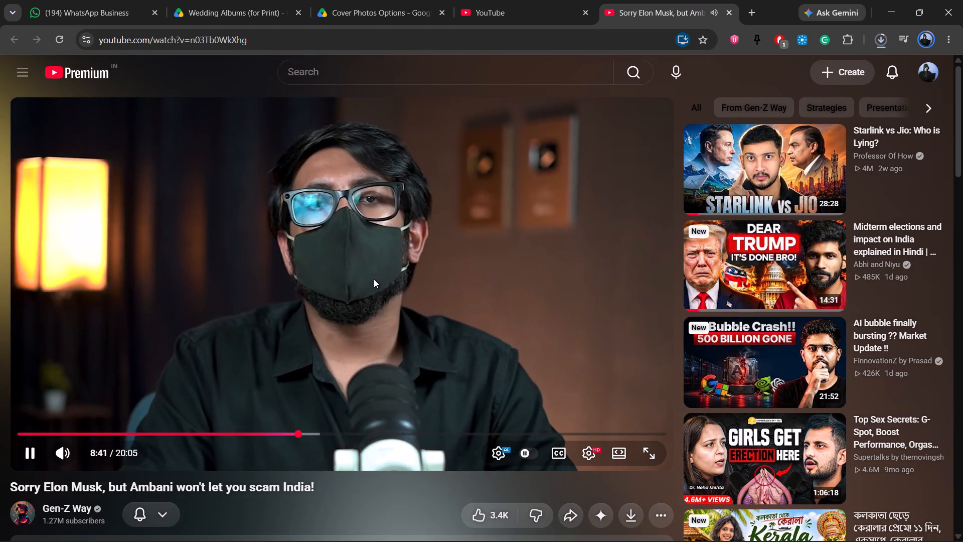
# Open the full download history and remove all of today's entries except the archive still downloading.
pyautogui.click(876, 41)
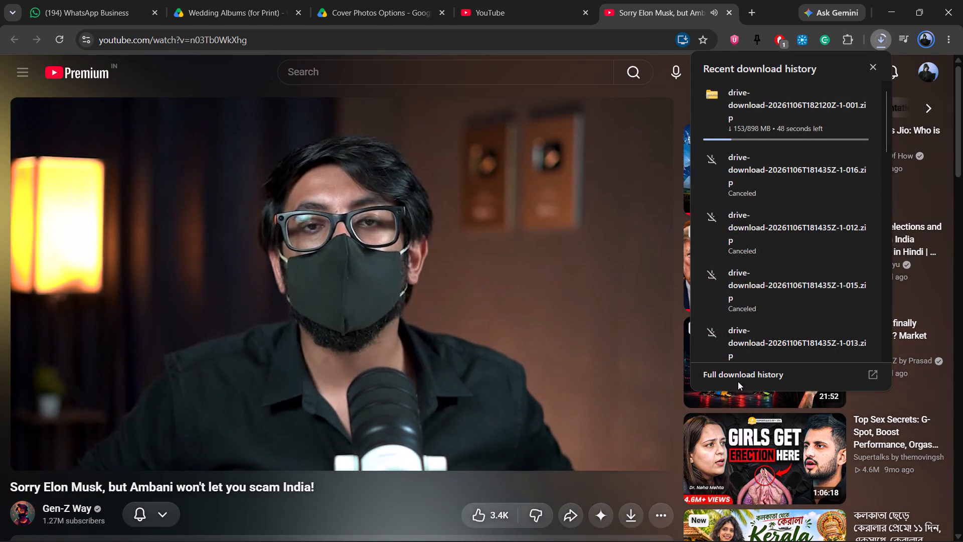
pyautogui.click(738, 381)
pyautogui.tripleClick(671, 239)
pyautogui.tripleClick(672, 238)
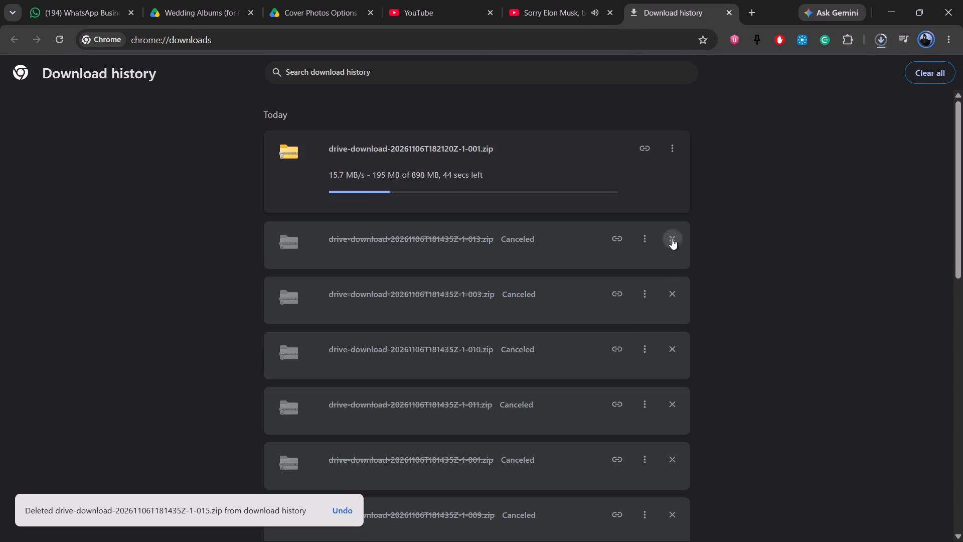
pyautogui.tripleClick(672, 238)
pyautogui.tripleClick(672, 238)
pyautogui.tripleClick(672, 238)
pyautogui.doubleClick(672, 238)
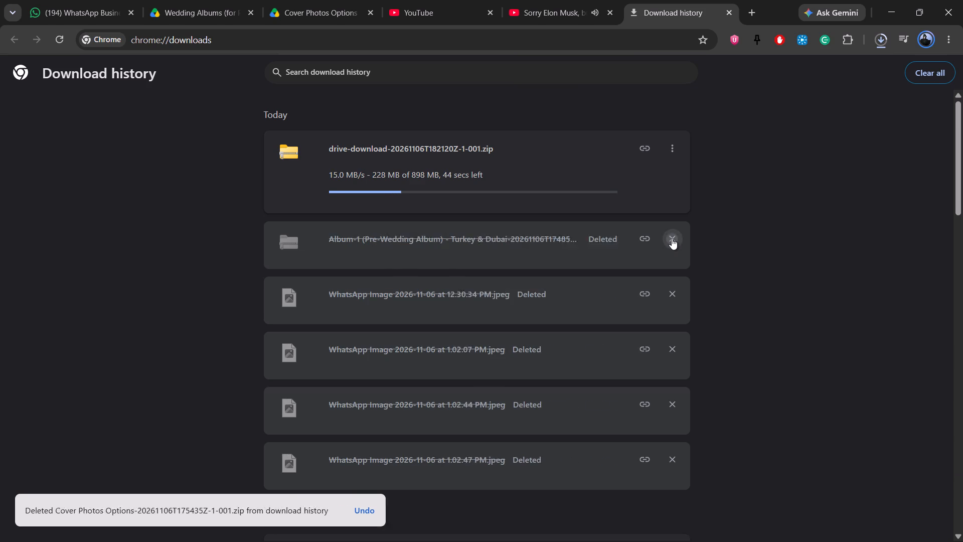
pyautogui.tripleClick(672, 238)
pyautogui.click(672, 238)
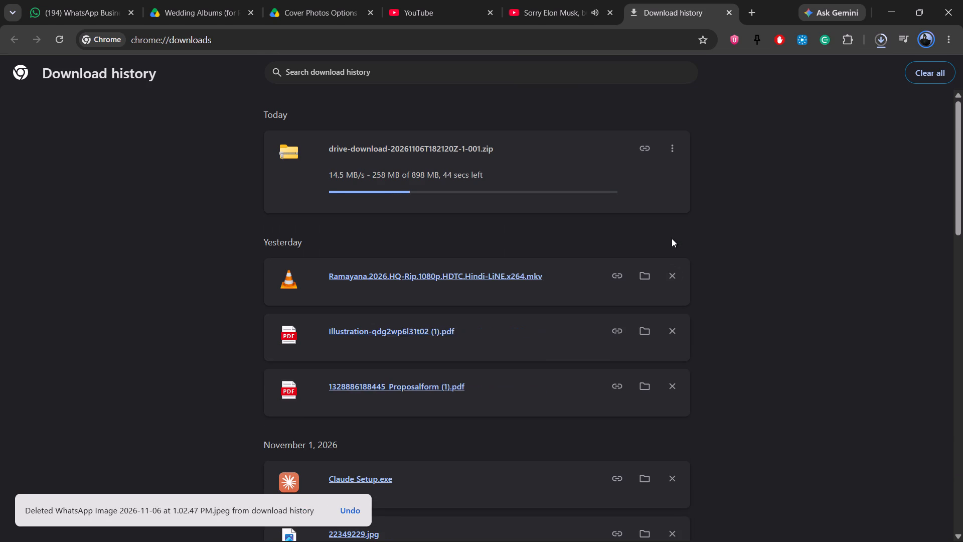
# Check the new archive's download progress and return to the YouTube video.
pyautogui.click(881, 45)
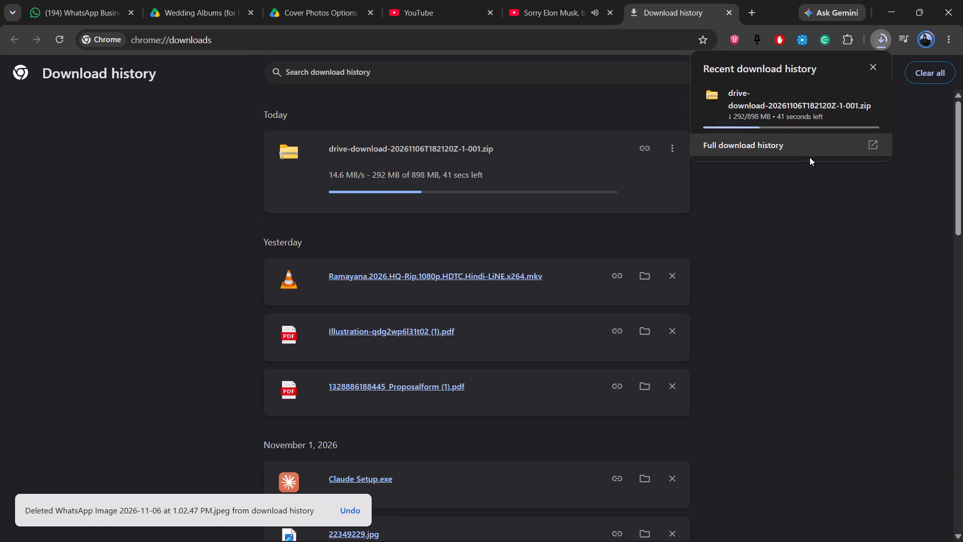
pyautogui.click(800, 153)
pyautogui.click(568, 0)
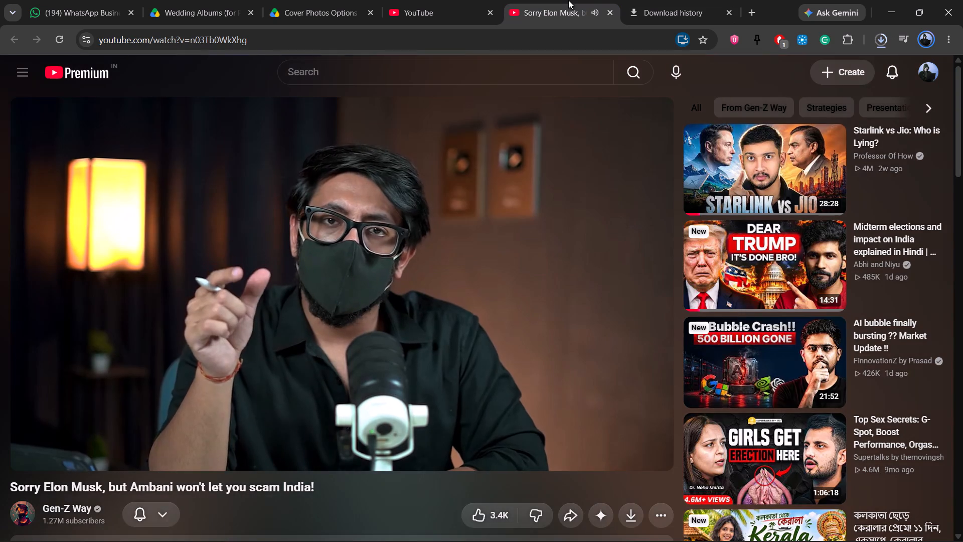
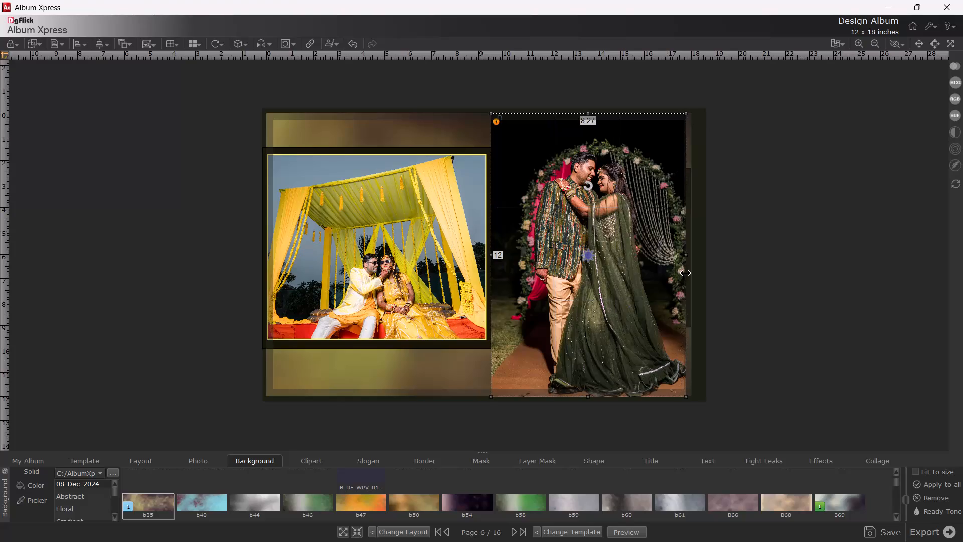
# Trim the photo of the couple at the floral arch on page 6 by raising its bottom edge slightly.
pyautogui.click(750, 308)
pyautogui.scroll(-2, 742, 323)
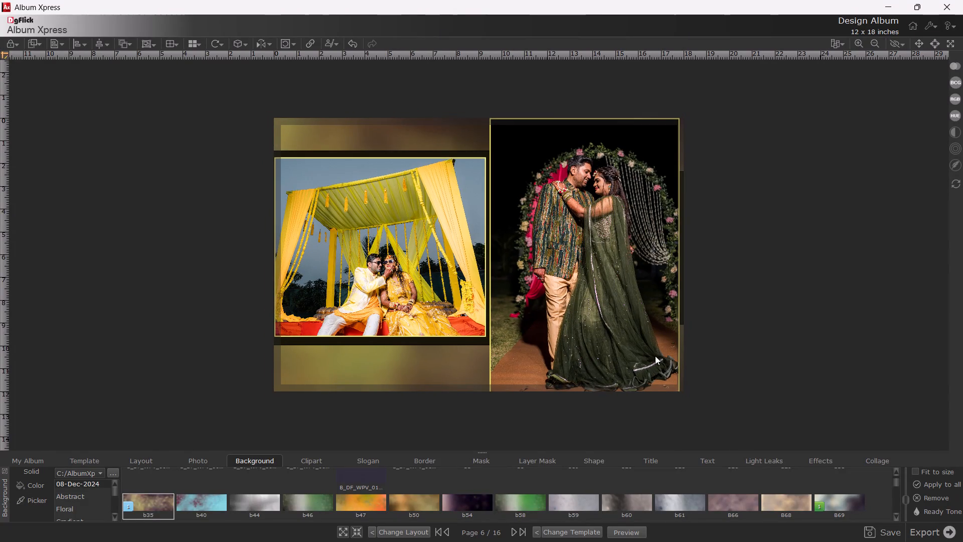
pyautogui.click(568, 361)
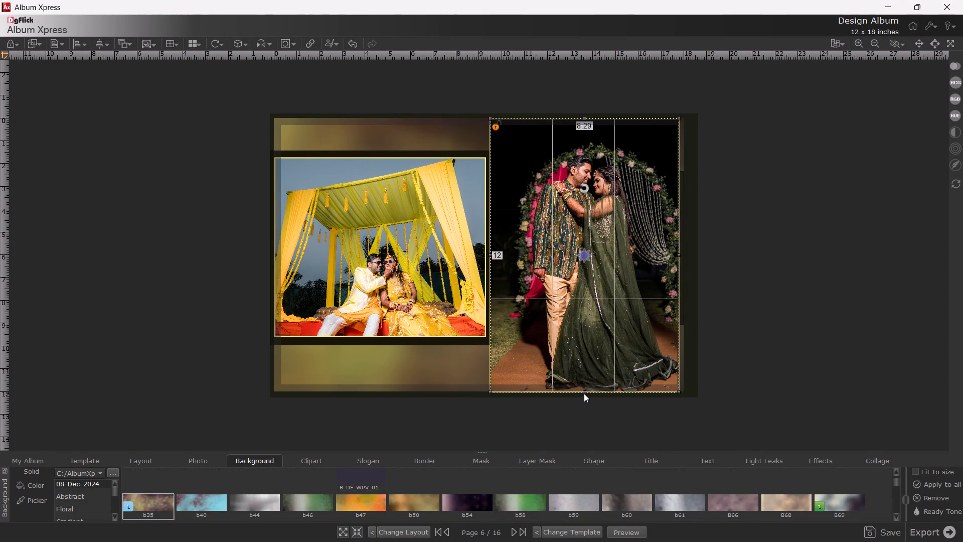
pyautogui.click(585, 392)
pyautogui.click(575, 419)
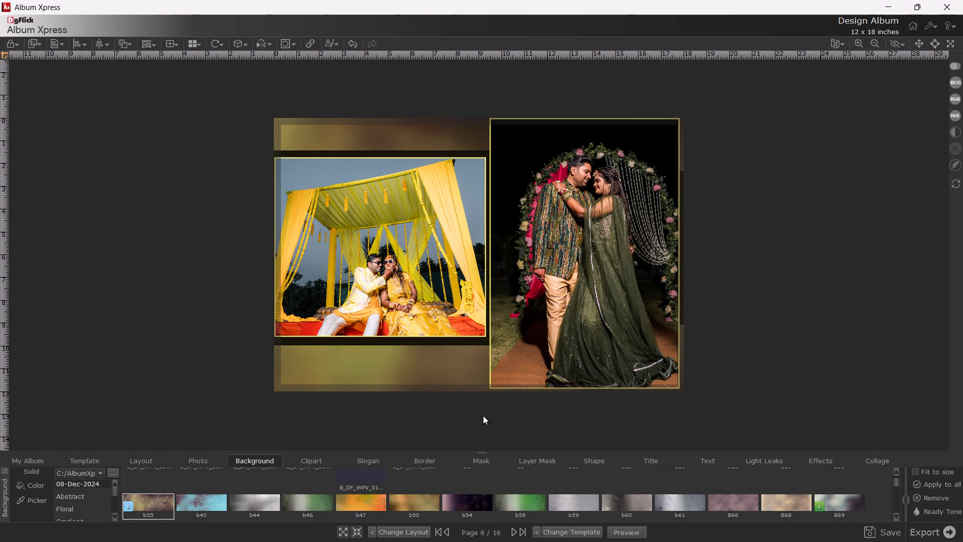
# Open page 7 and load the photos from the Back - Inside folder of Album-2 Cover.
pyautogui.click(41, 461)
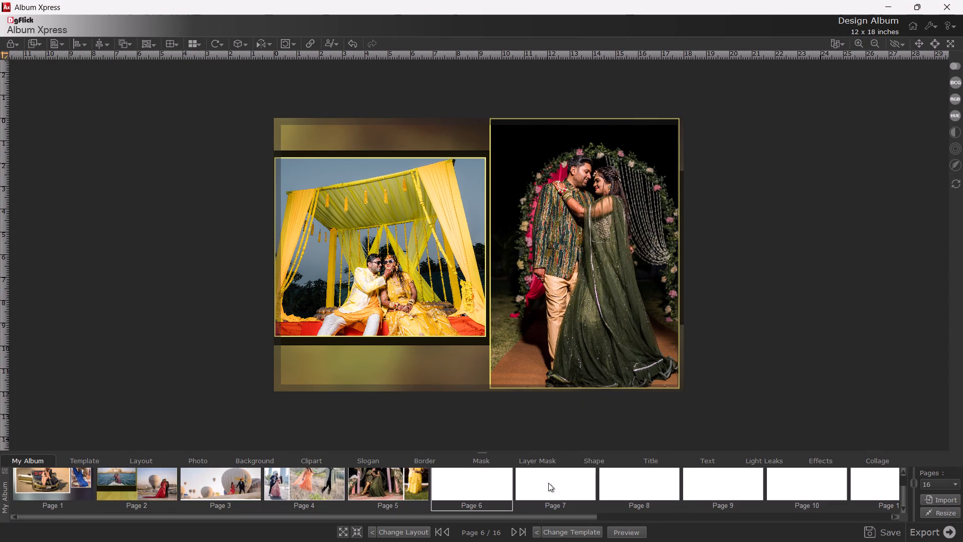
pyautogui.doubleClick(564, 483)
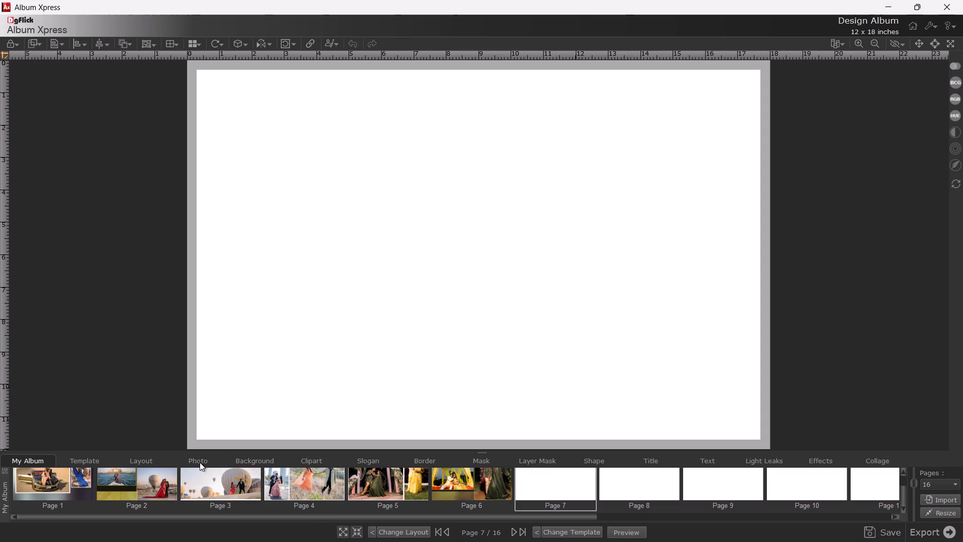
pyautogui.click(200, 462)
pyautogui.click(894, 471)
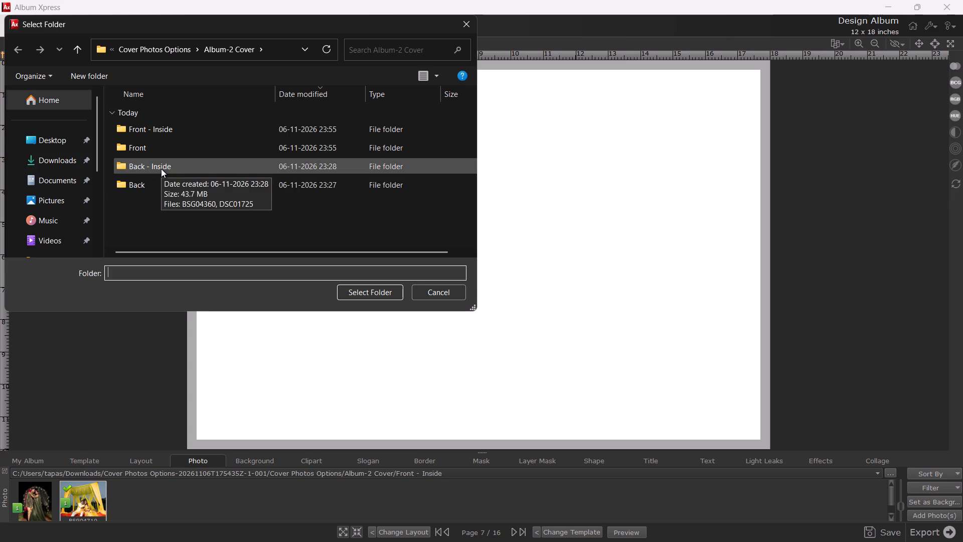
pyautogui.doubleClick(161, 169)
pyautogui.click(379, 294)
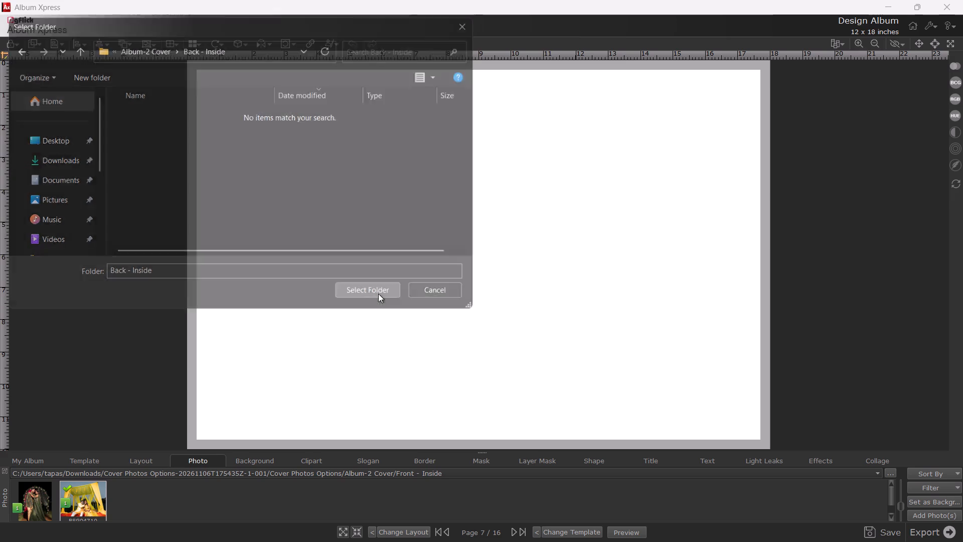
# Place photos BSG04360 and DSC01725 on page 7 and apply a template, giving a purple-magenta ornamental design with equal side-by-side frames.
pyautogui.doubleClick(42, 486)
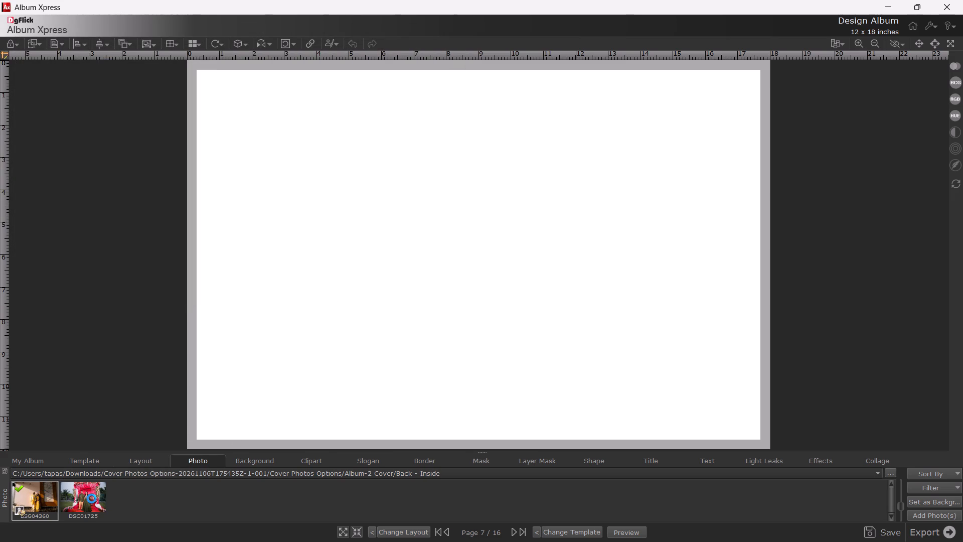
pyautogui.doubleClick(93, 498)
pyautogui.click(573, 529)
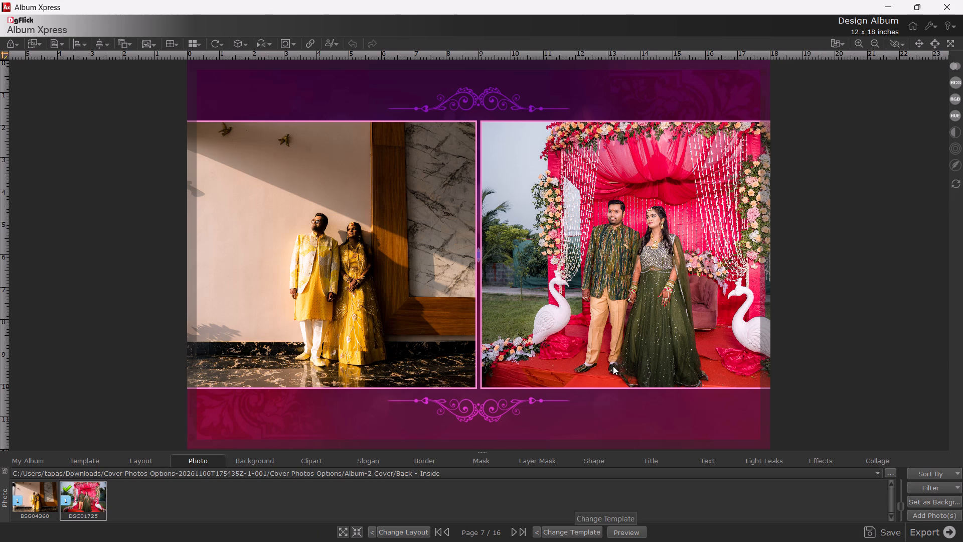
pyautogui.scroll(-4, 613, 364)
pyautogui.click(627, 292)
pyautogui.click(797, 262)
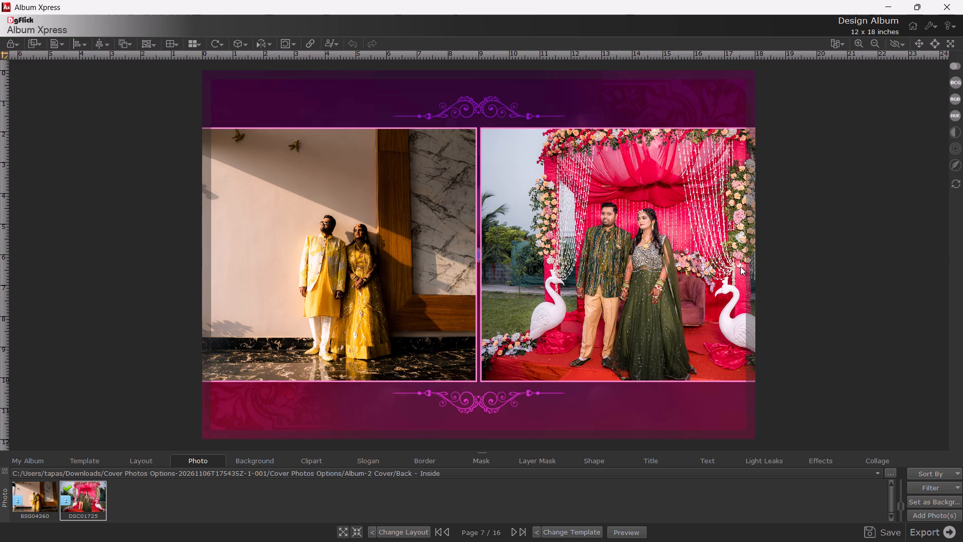
# Open page 8 and load the photos from the Back folder of Album-2 Cover.
pyautogui.click(37, 459)
pyautogui.doubleClick(635, 484)
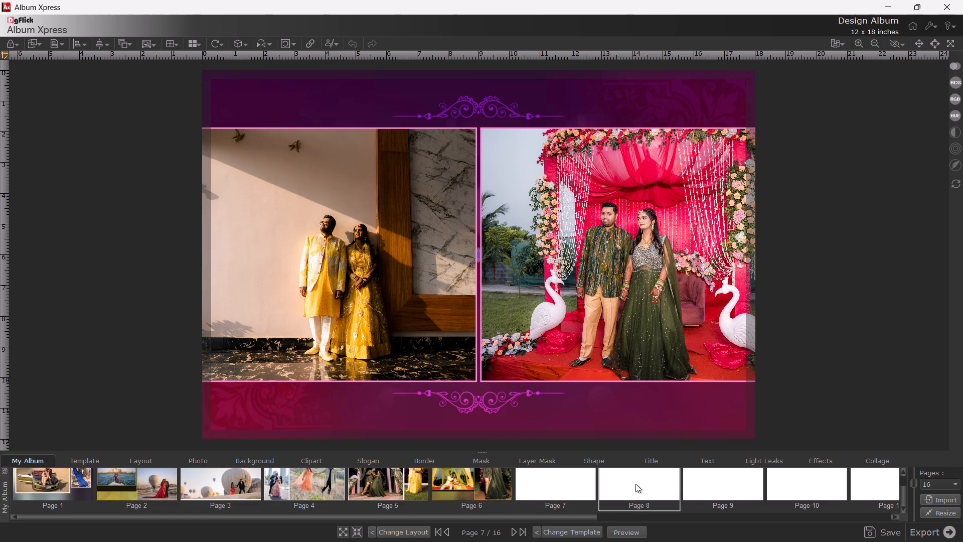
pyautogui.click(206, 466)
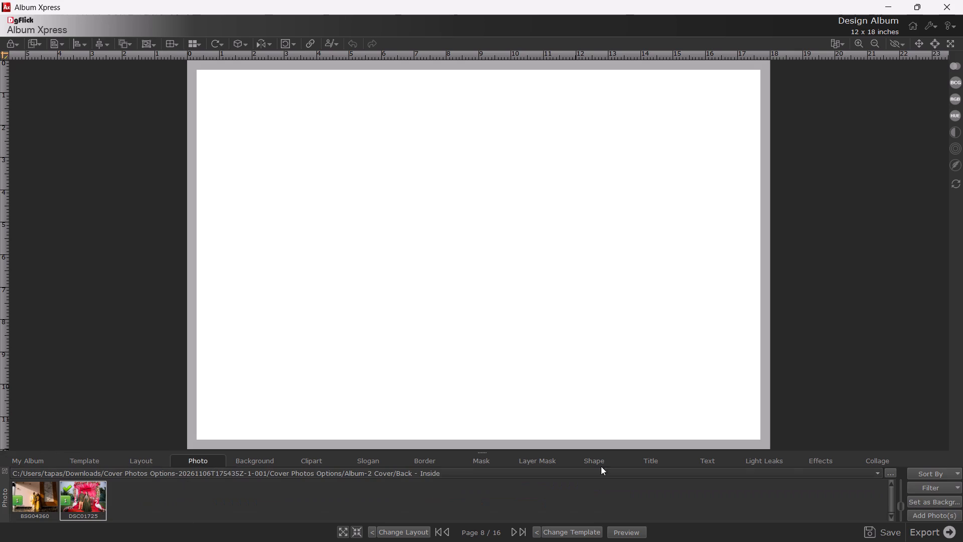
pyautogui.click(887, 472)
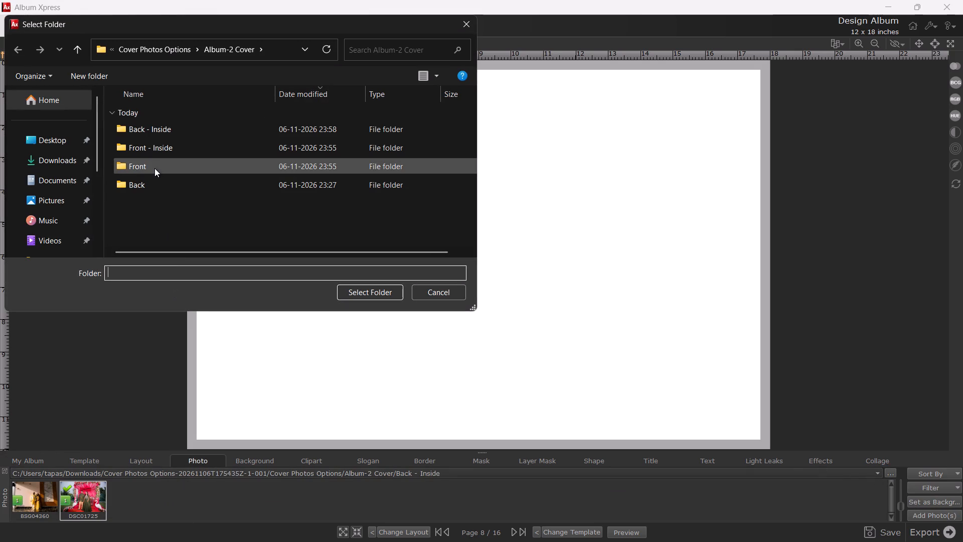
pyautogui.click(150, 176)
pyautogui.doubleClick(147, 180)
pyautogui.click(370, 289)
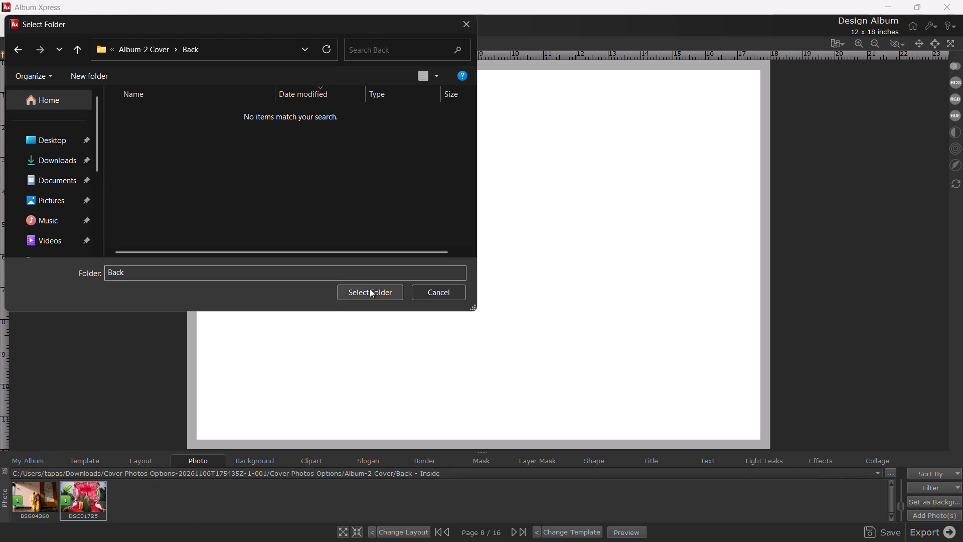
# Place both Back photos on page 8 and cycle layouts to a band with a narrow motorcycle photo beside the wide seated-couple photo.
pyautogui.doubleClick(47, 495)
pyautogui.doubleClick(94, 495)
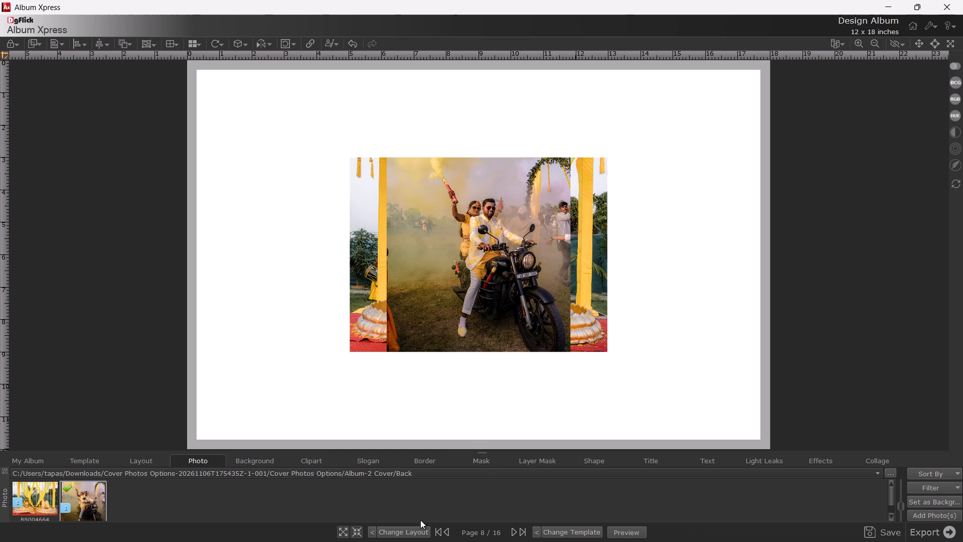
pyautogui.click(387, 530)
pyautogui.click(388, 530)
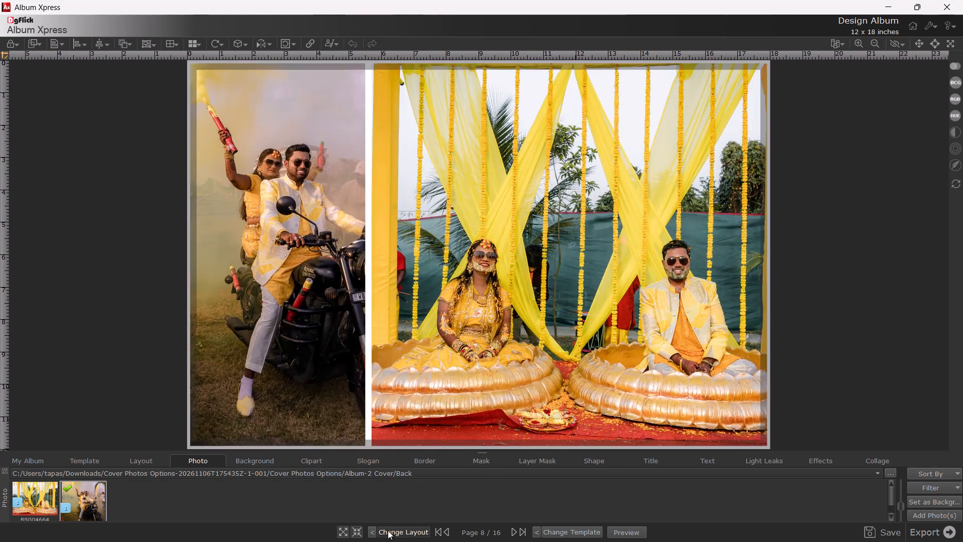
pyautogui.click(388, 530)
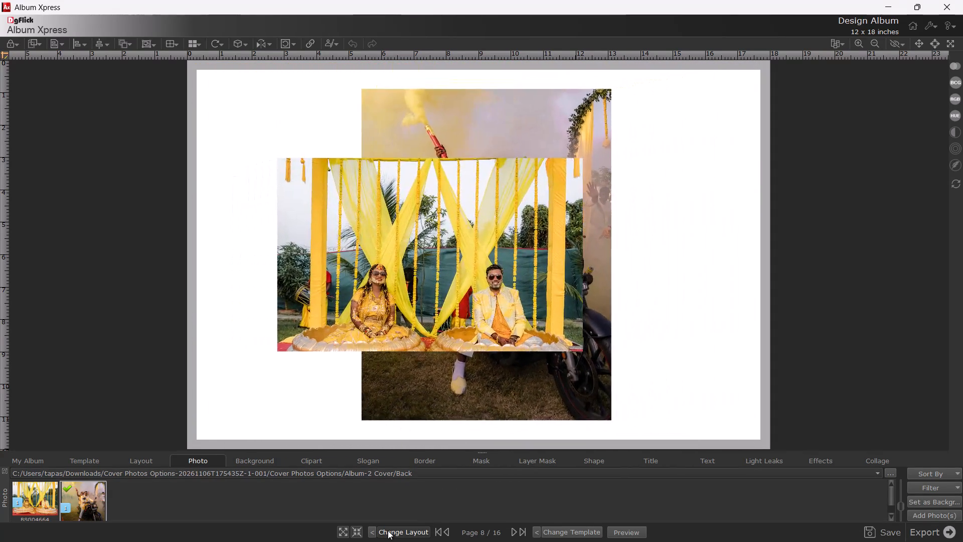
pyautogui.scroll(-6, 432, 337)
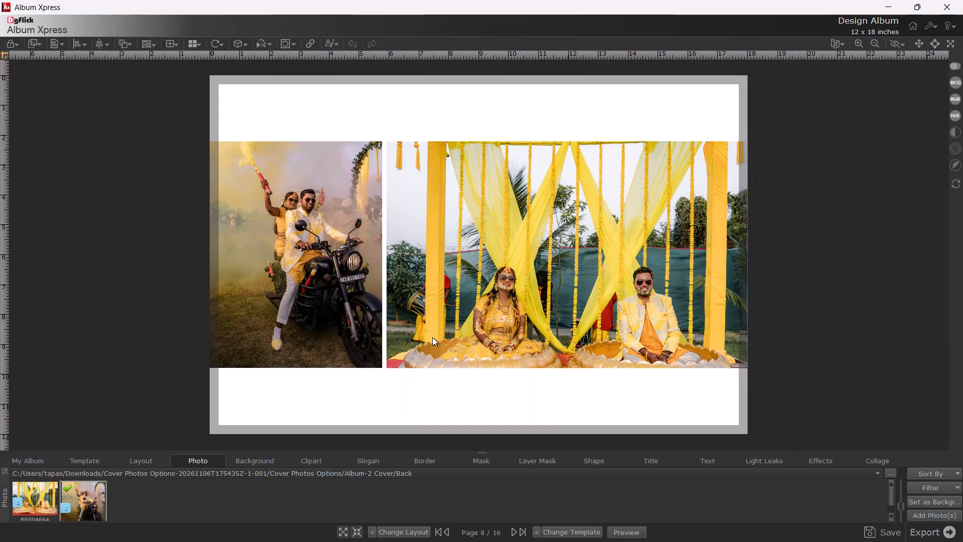
pyautogui.scroll(2, 432, 337)
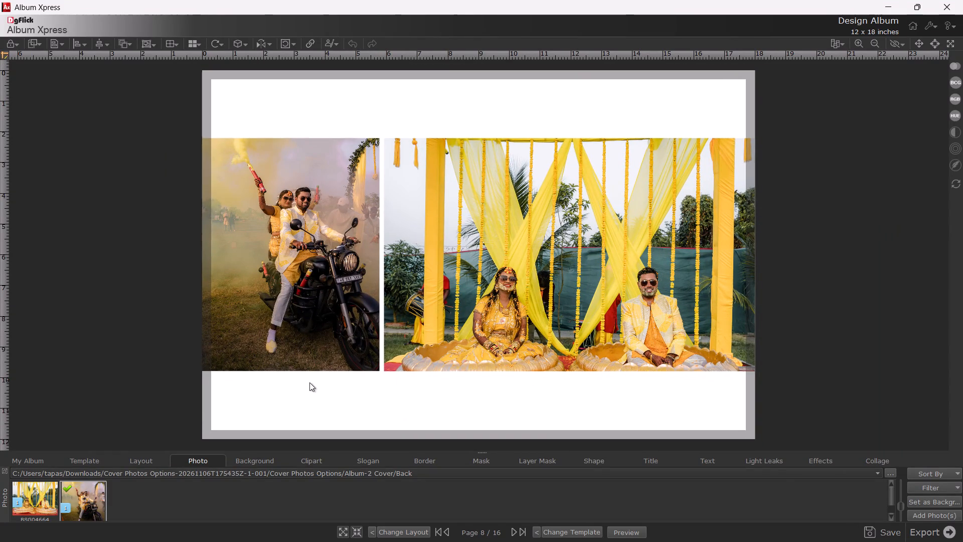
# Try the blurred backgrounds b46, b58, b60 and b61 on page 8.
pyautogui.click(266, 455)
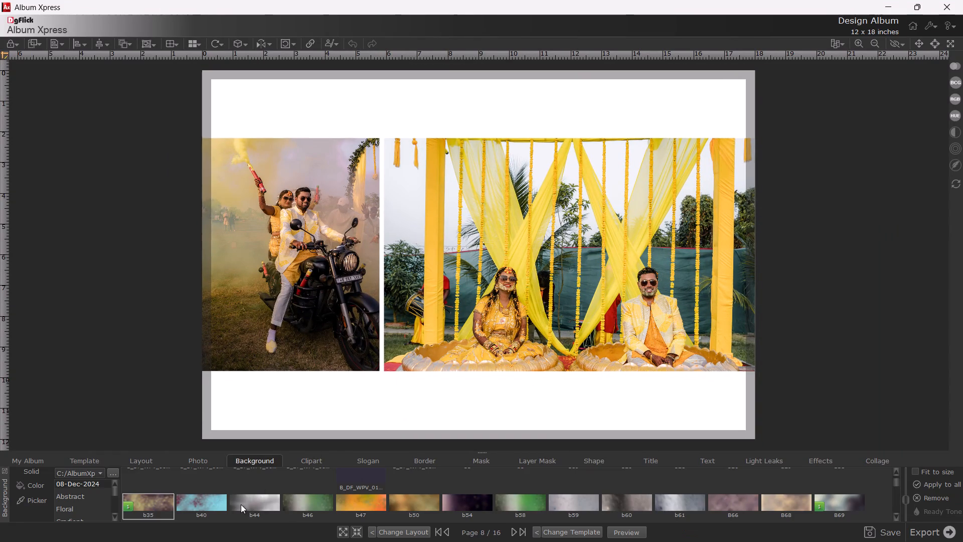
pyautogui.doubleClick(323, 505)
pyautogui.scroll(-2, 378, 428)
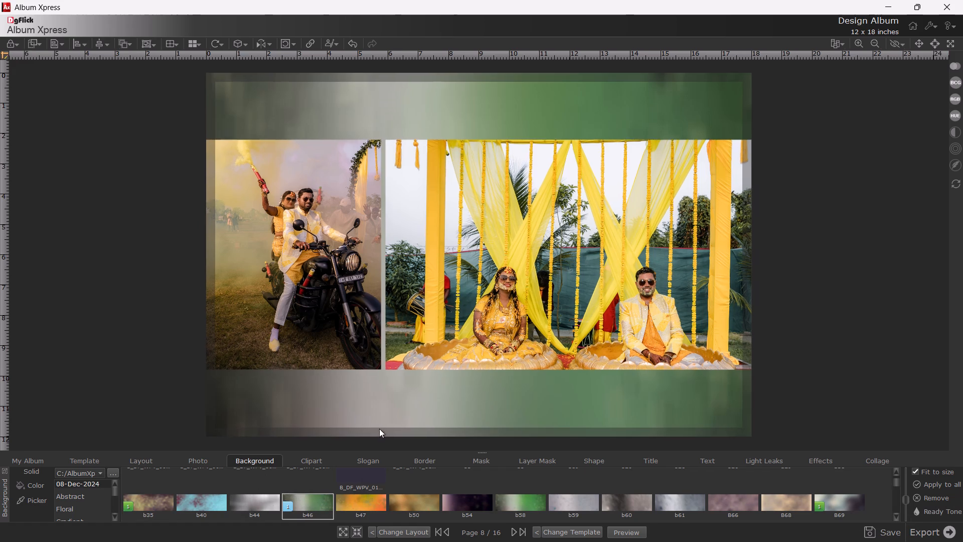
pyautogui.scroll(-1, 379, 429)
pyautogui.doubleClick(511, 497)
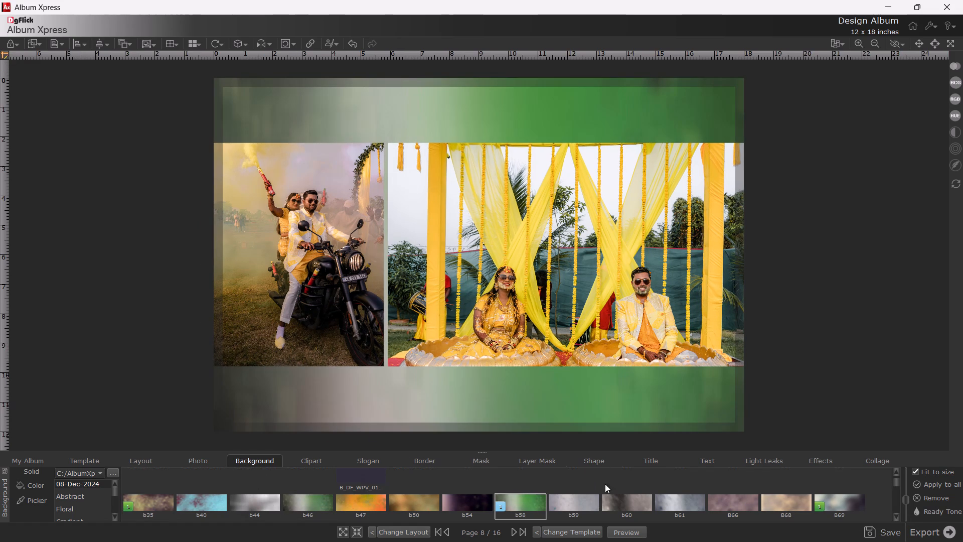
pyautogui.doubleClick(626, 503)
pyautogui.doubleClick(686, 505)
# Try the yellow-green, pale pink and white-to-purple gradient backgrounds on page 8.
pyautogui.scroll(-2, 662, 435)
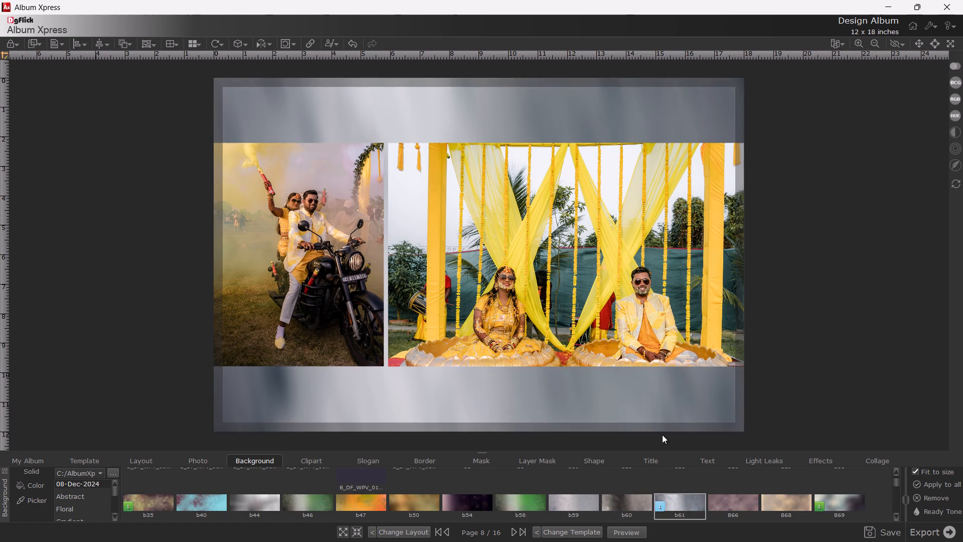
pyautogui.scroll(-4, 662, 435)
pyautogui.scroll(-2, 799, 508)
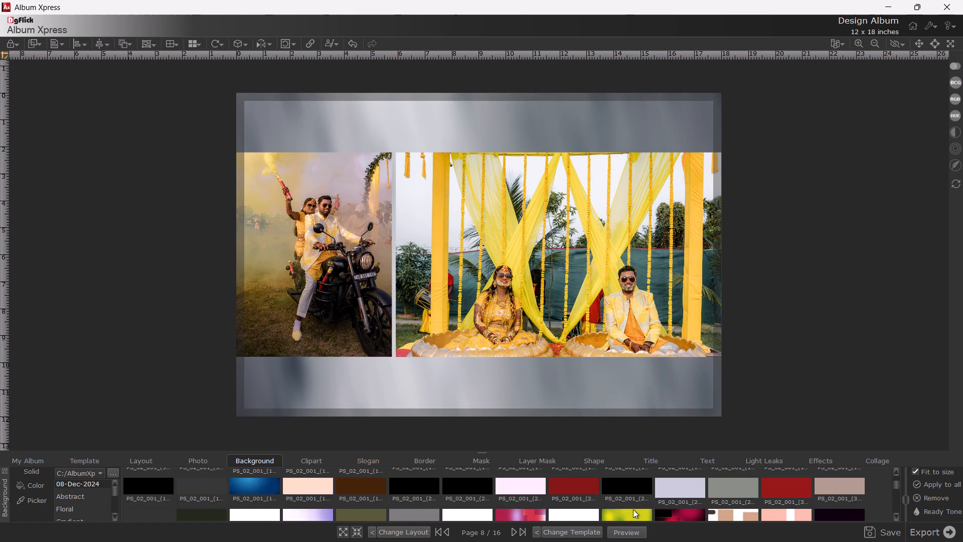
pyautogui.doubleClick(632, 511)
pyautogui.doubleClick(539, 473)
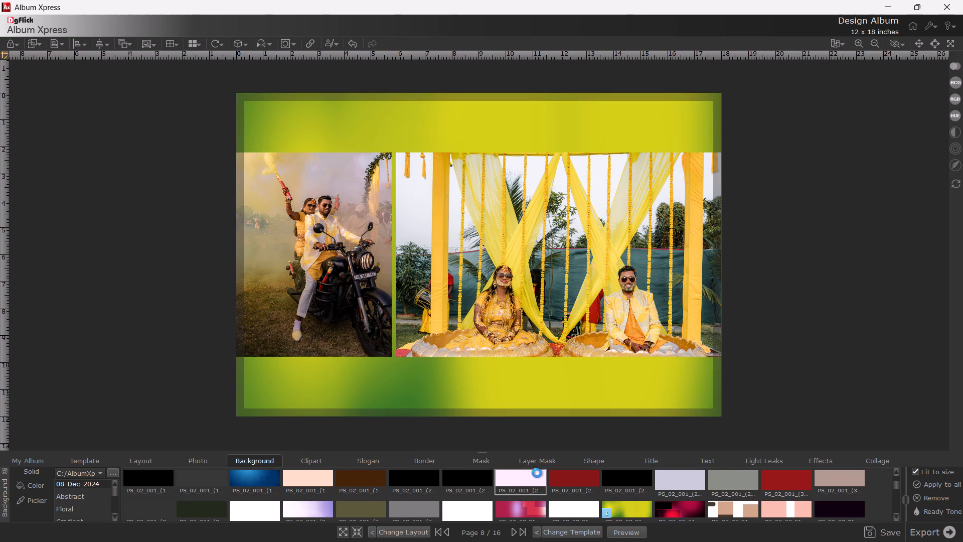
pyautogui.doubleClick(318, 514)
# Apply the textured gold PS_02_12X36 background with thin horizontal lines to page 8.
pyautogui.scroll(-2, 463, 439)
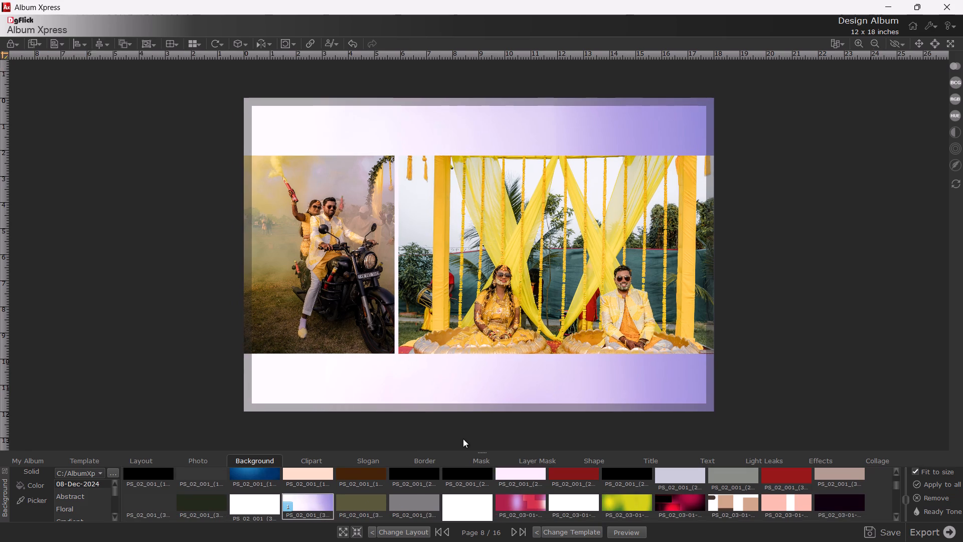
pyautogui.scroll(-1, 463, 439)
pyautogui.scroll(4, 454, 413)
pyautogui.scroll(-2, 685, 493)
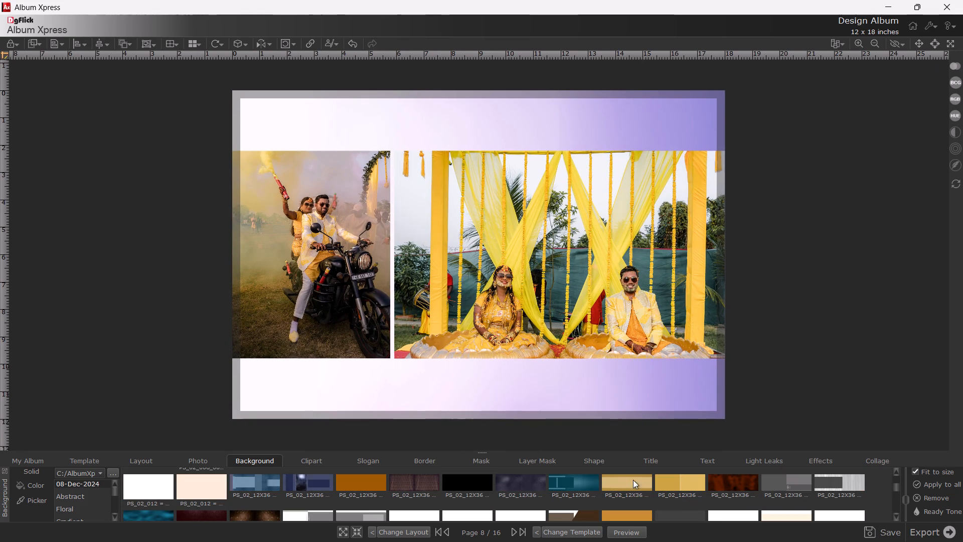
pyautogui.doubleClick(680, 482)
pyautogui.doubleClick(614, 486)
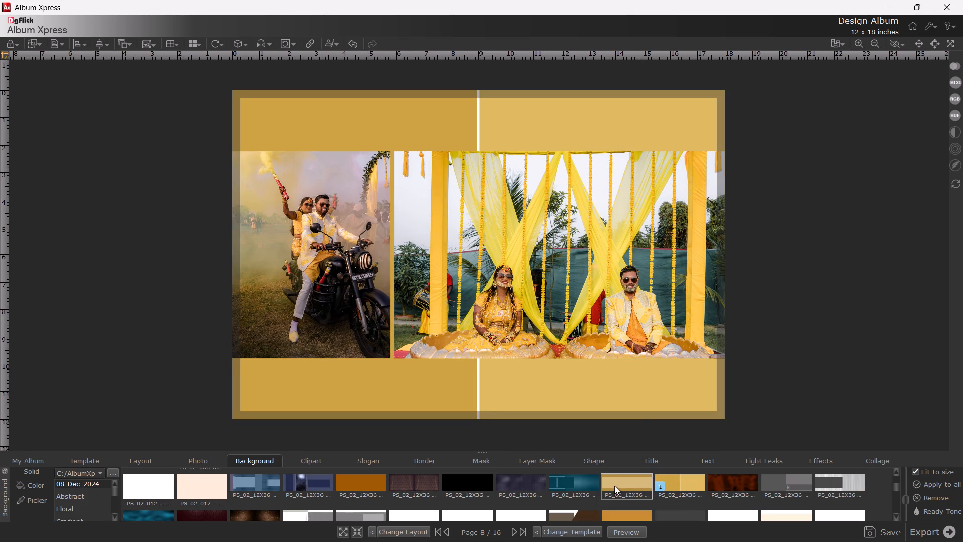
pyautogui.scroll(-4, 572, 376)
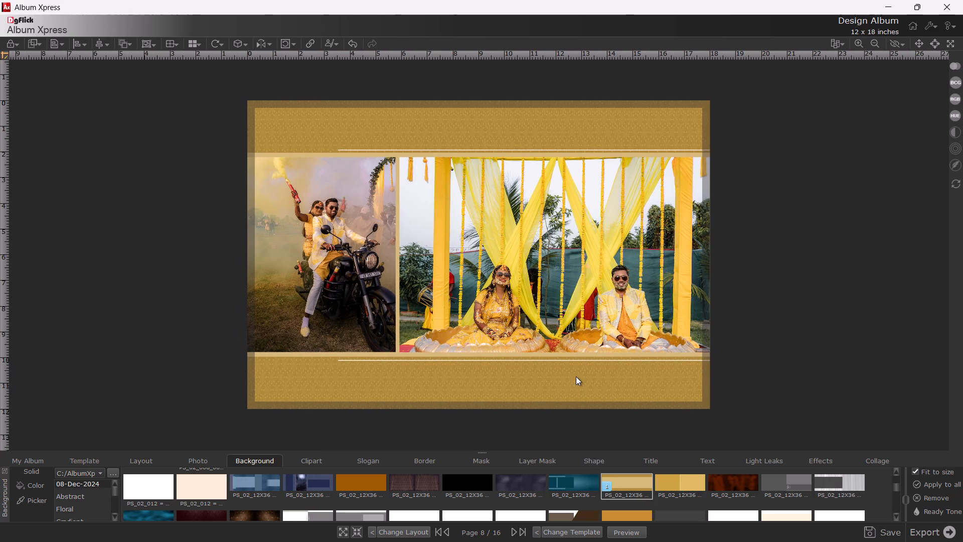
pyautogui.scroll(5, 576, 376)
# Open page 9 of the album and load the photos from the Album-3 Cover/Front folder.
pyautogui.click(33, 455)
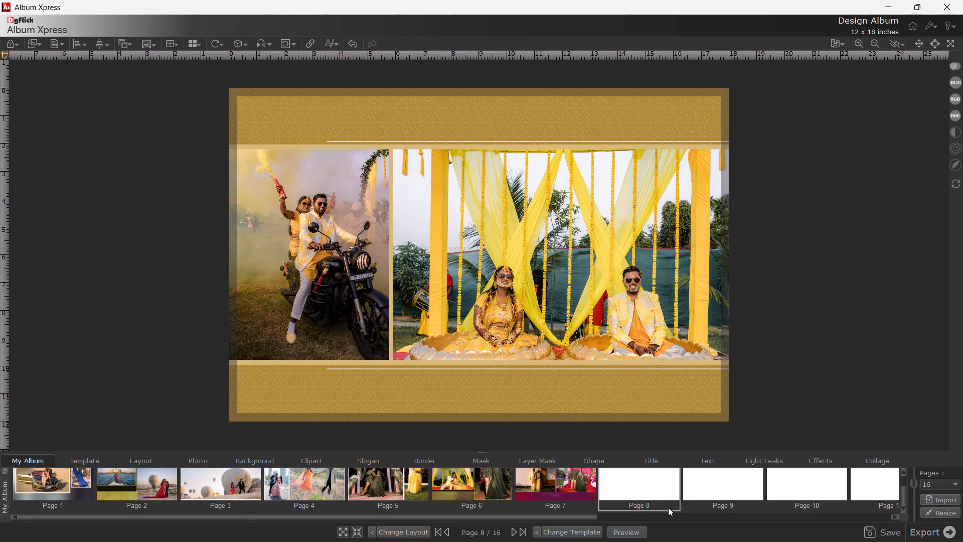
pyautogui.doubleClick(716, 482)
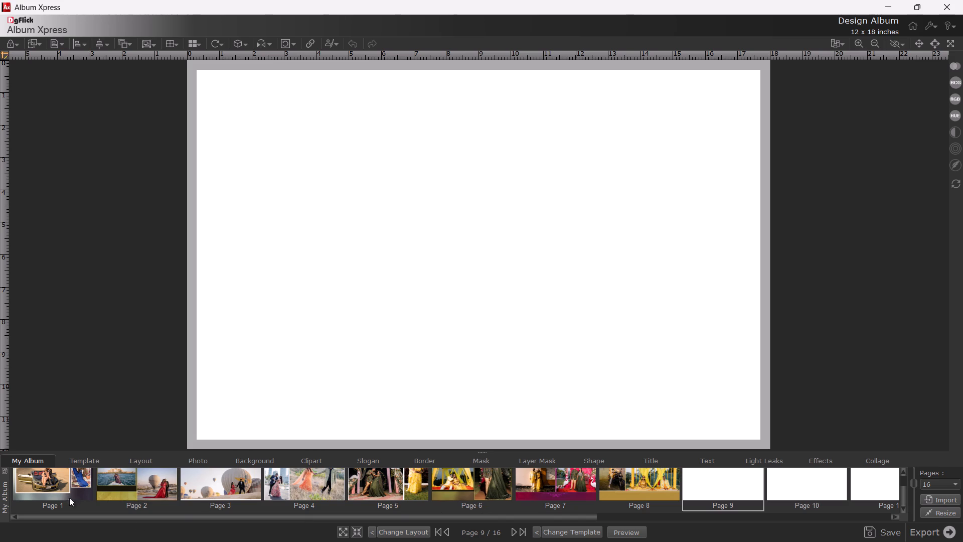
pyautogui.click(199, 460)
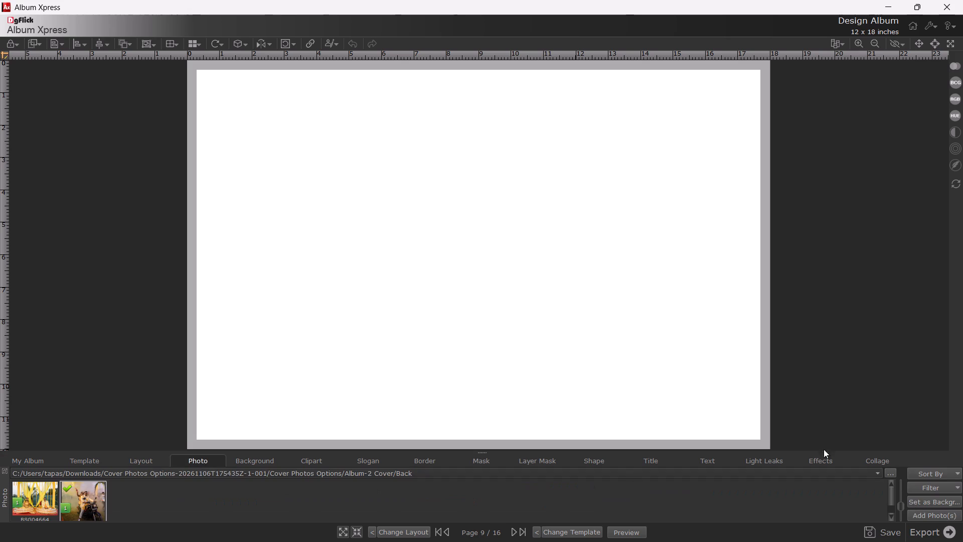
pyautogui.click(887, 471)
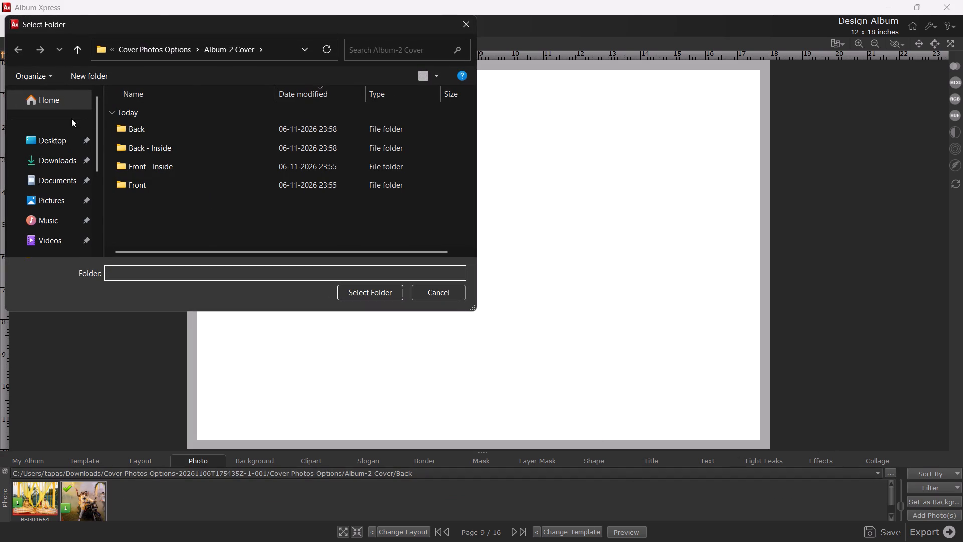
pyautogui.click(129, 48)
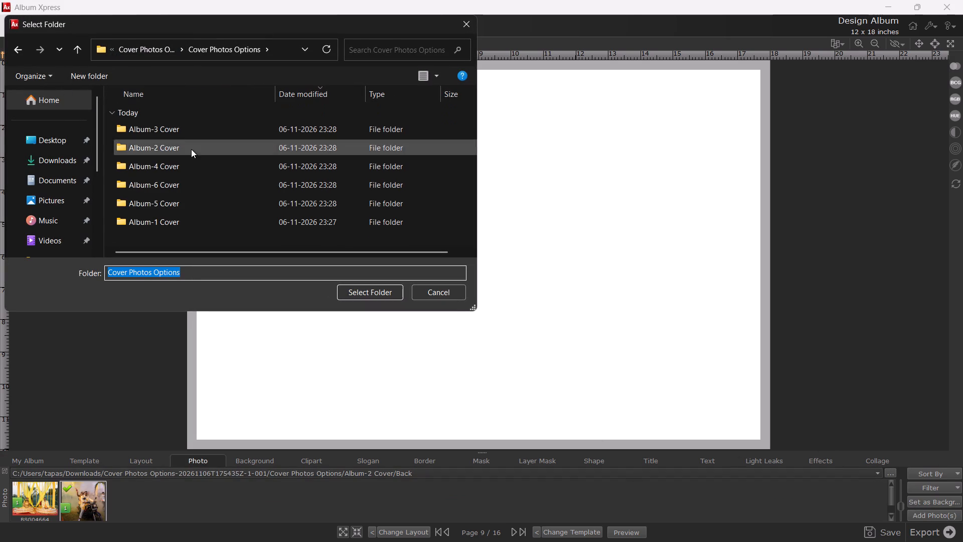
pyautogui.doubleClick(208, 125)
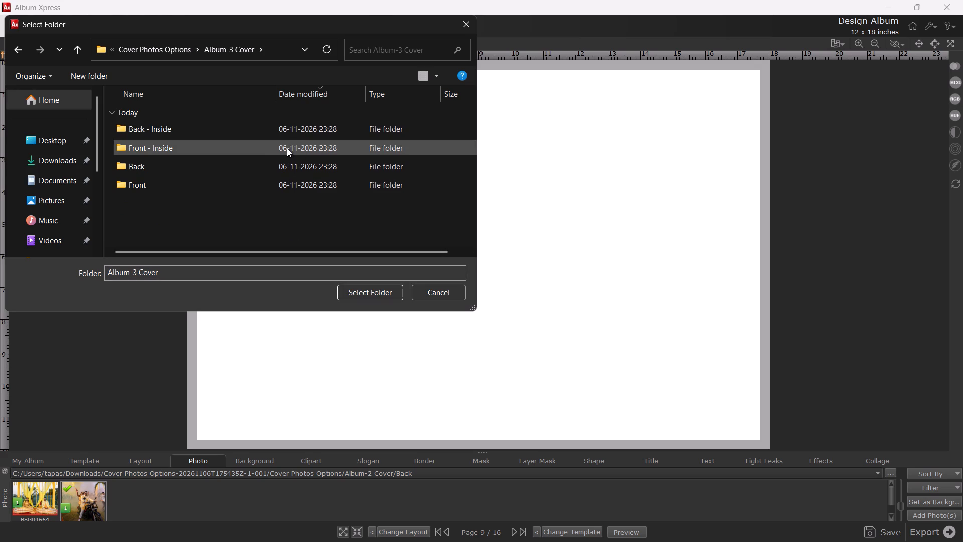
pyautogui.doubleClick(277, 180)
pyautogui.click(386, 286)
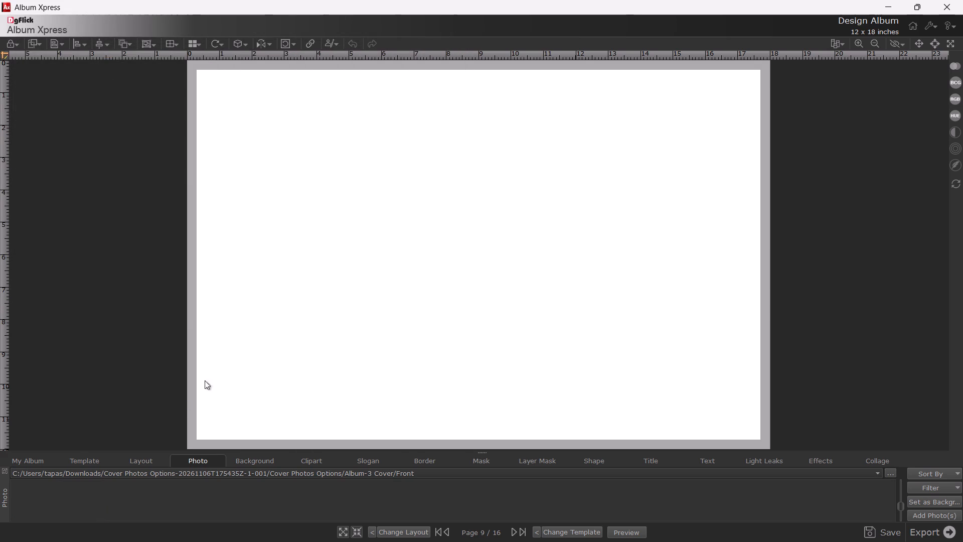
# Place both Front photos on page 9: the couple at the sofa and the couple beside the Ferris-wheel poster.
pyautogui.doubleClick(40, 498)
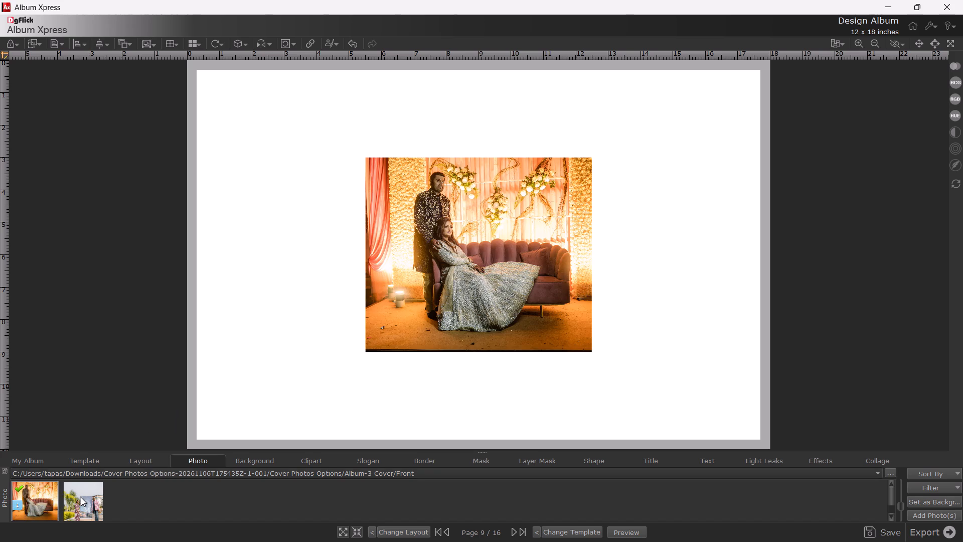
pyautogui.doubleClick(81, 504)
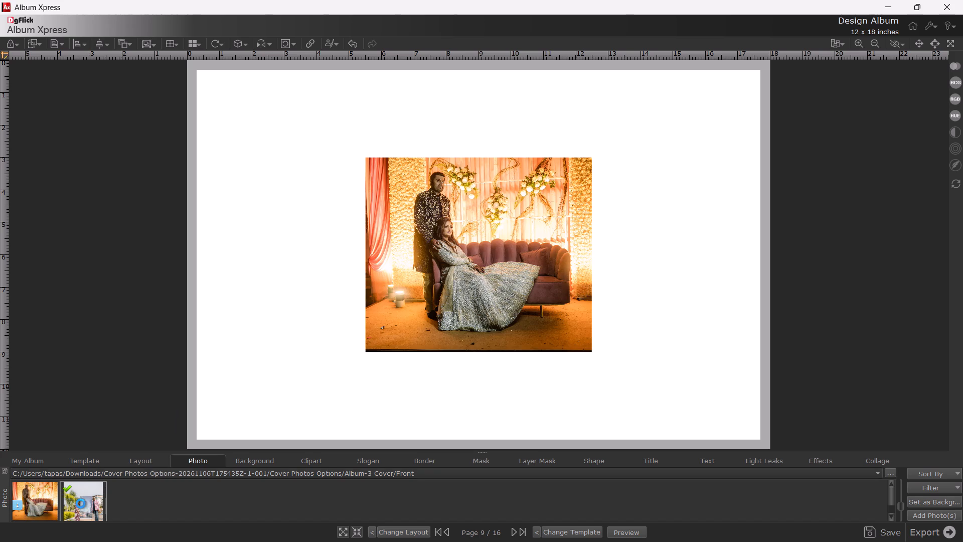
# Cycle page 9's templates to the dark brown "sweet MEMORIES" design with the small sofa photo beside the large Ferris-wheel photo.
pyautogui.click(556, 529)
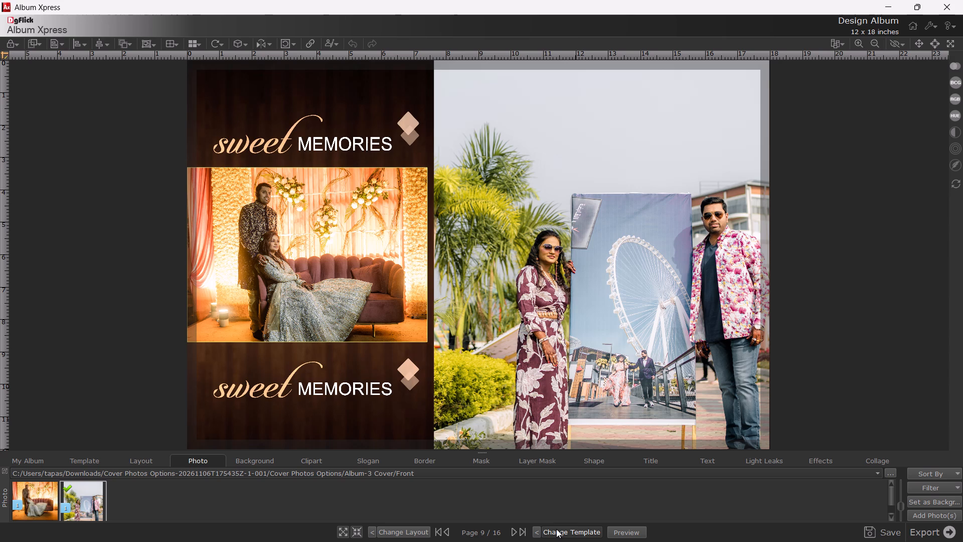
pyautogui.click(556, 529)
pyautogui.click(557, 528)
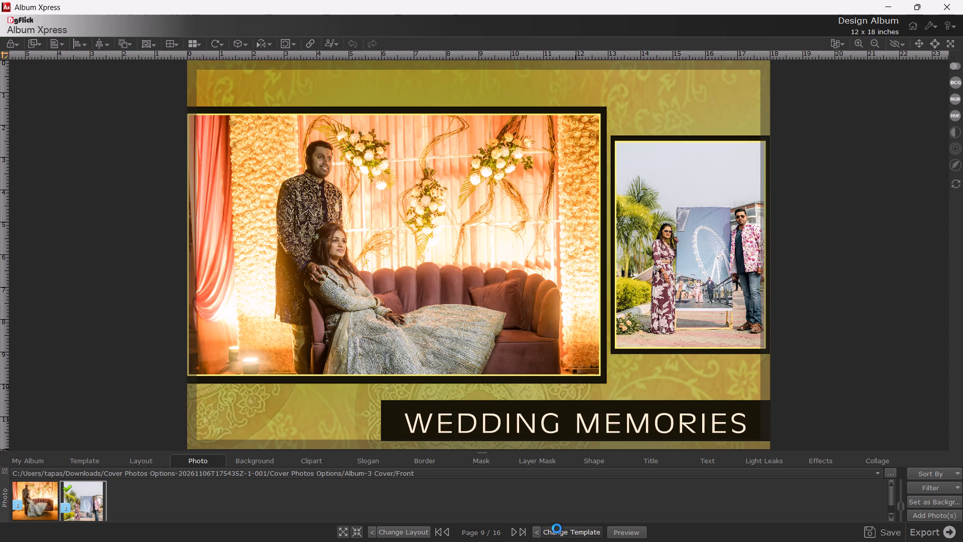
pyautogui.click(557, 528)
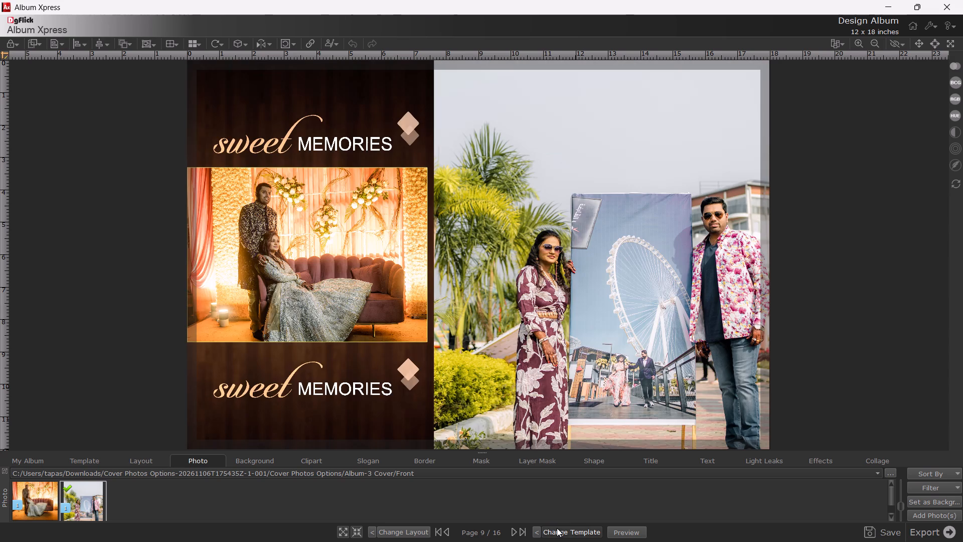
pyautogui.click(557, 528)
pyautogui.click(557, 528)
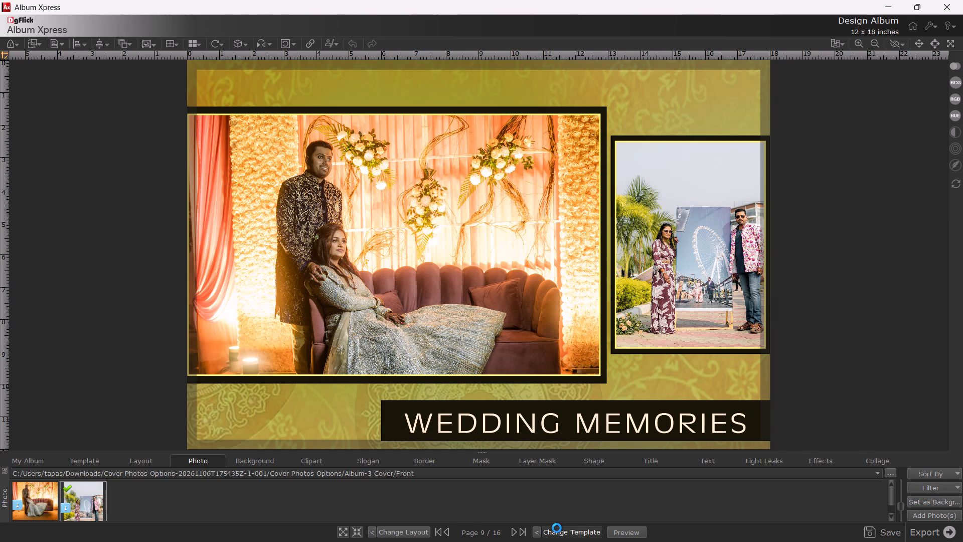
pyautogui.click(557, 528)
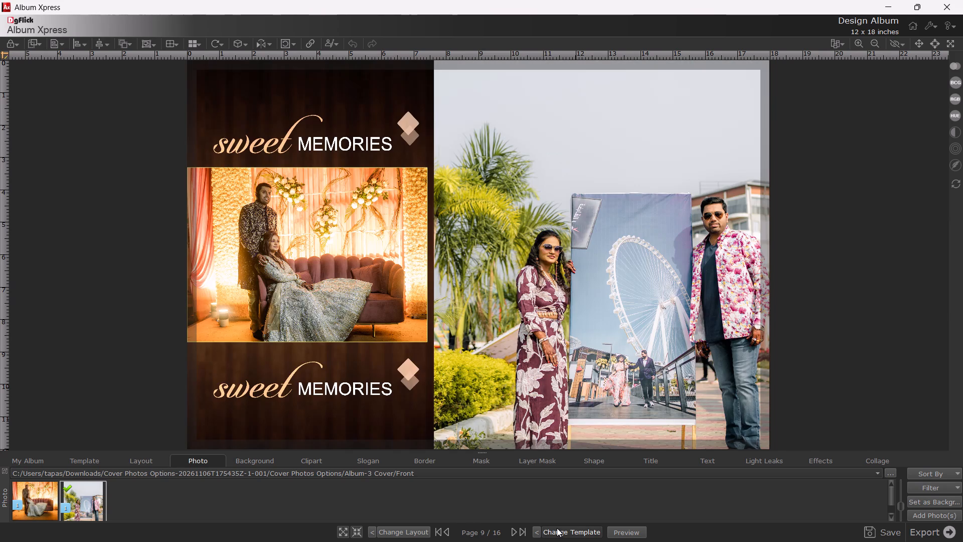
# Delete the "sweet MEMORIES" lettering and diamond ornaments above and below the sofa photo.
pyautogui.scroll(-5, 498, 270)
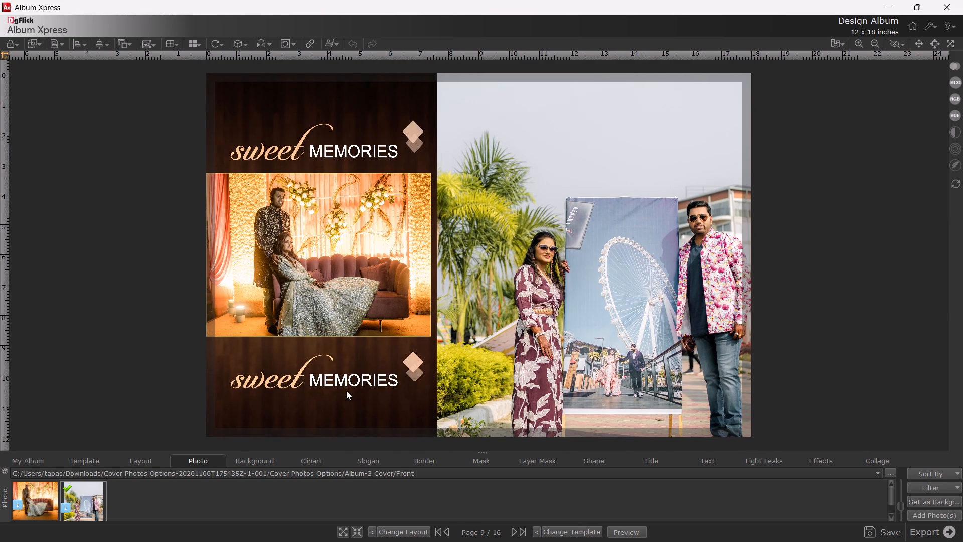
pyautogui.click(345, 379)
pyautogui.rightClick(345, 379)
pyautogui.click(392, 350)
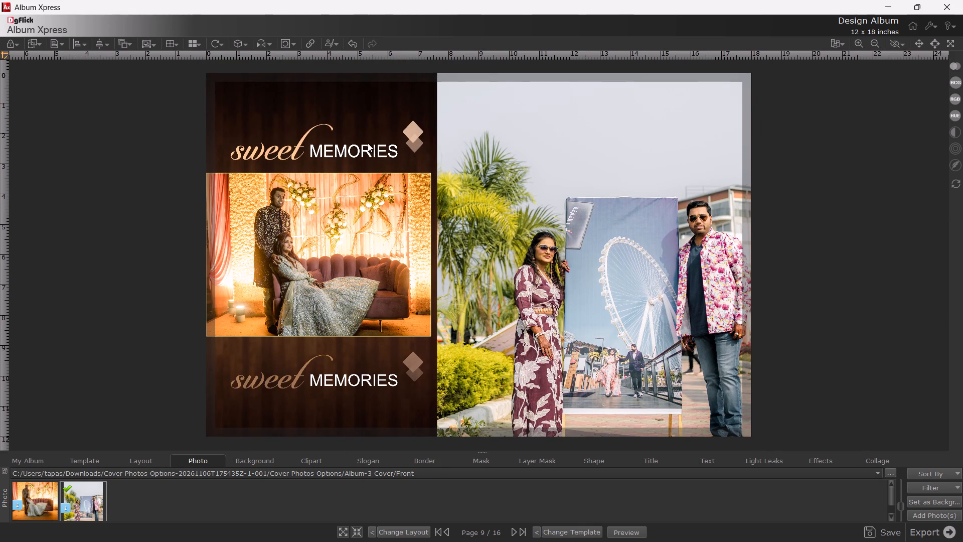
pyautogui.moveTo(258, 108); pyautogui.dragTo(411, 152)
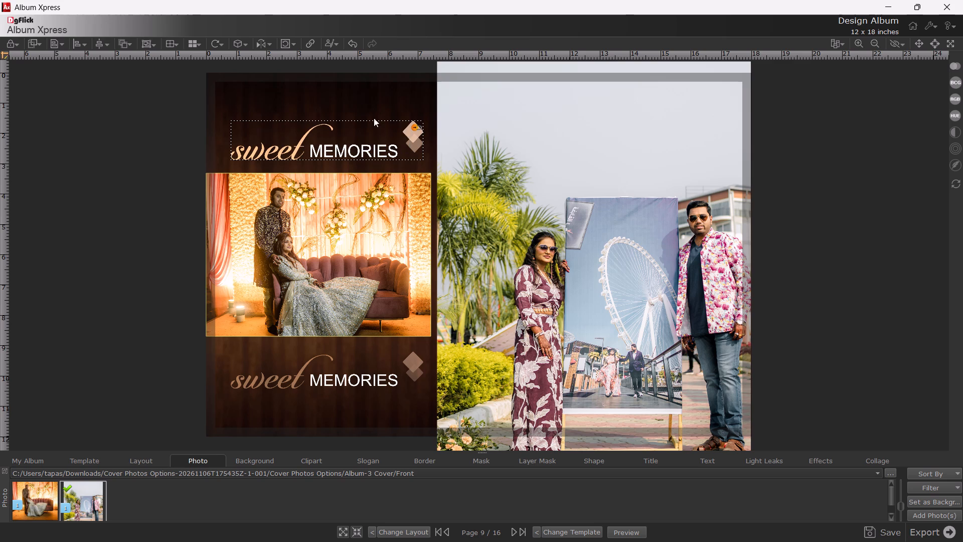
pyautogui.rightClick(356, 148)
pyautogui.click(417, 195)
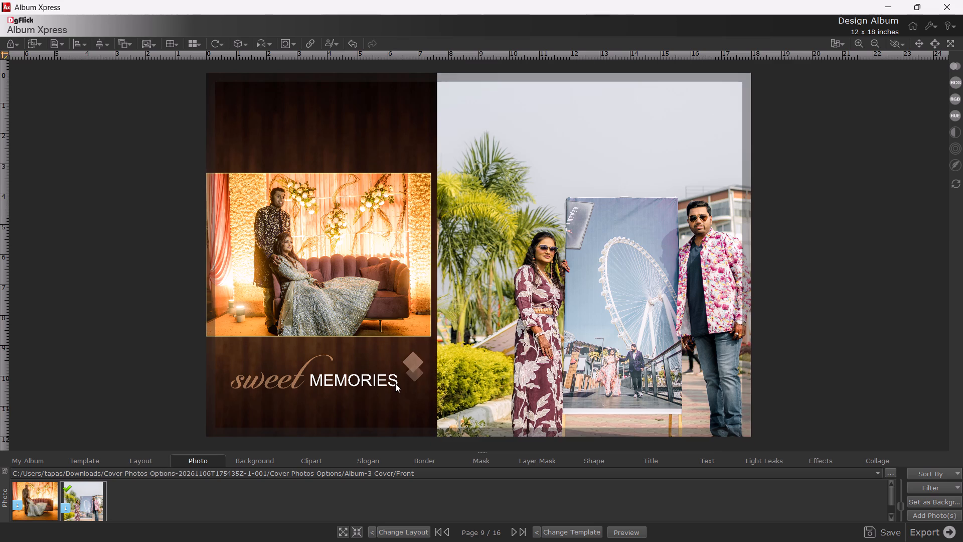
pyautogui.click(387, 384)
pyautogui.rightClick(385, 383)
pyautogui.click(415, 350)
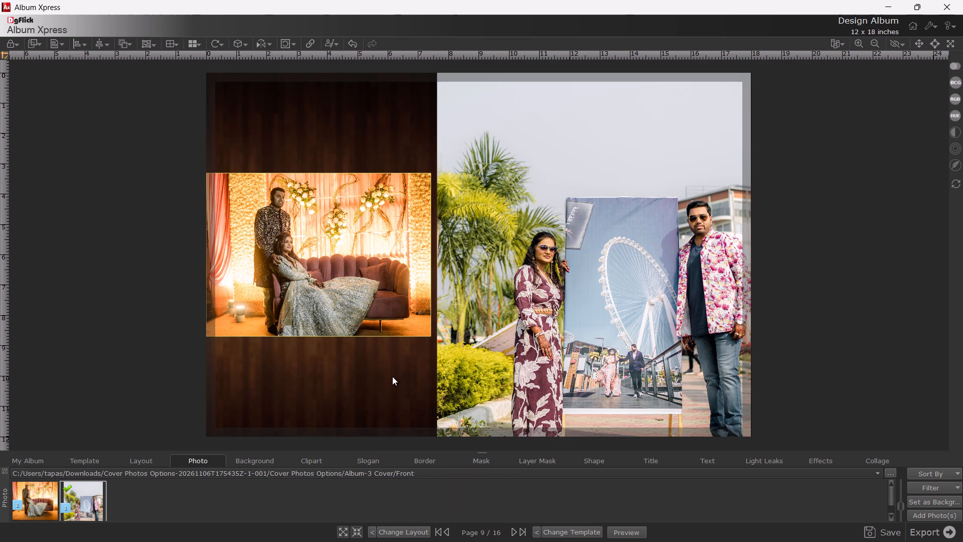
pyautogui.click(392, 379)
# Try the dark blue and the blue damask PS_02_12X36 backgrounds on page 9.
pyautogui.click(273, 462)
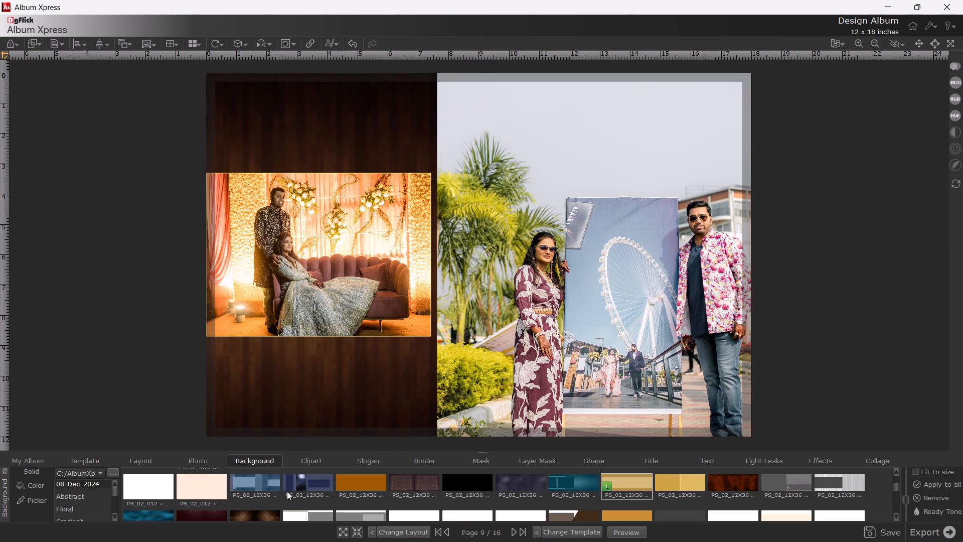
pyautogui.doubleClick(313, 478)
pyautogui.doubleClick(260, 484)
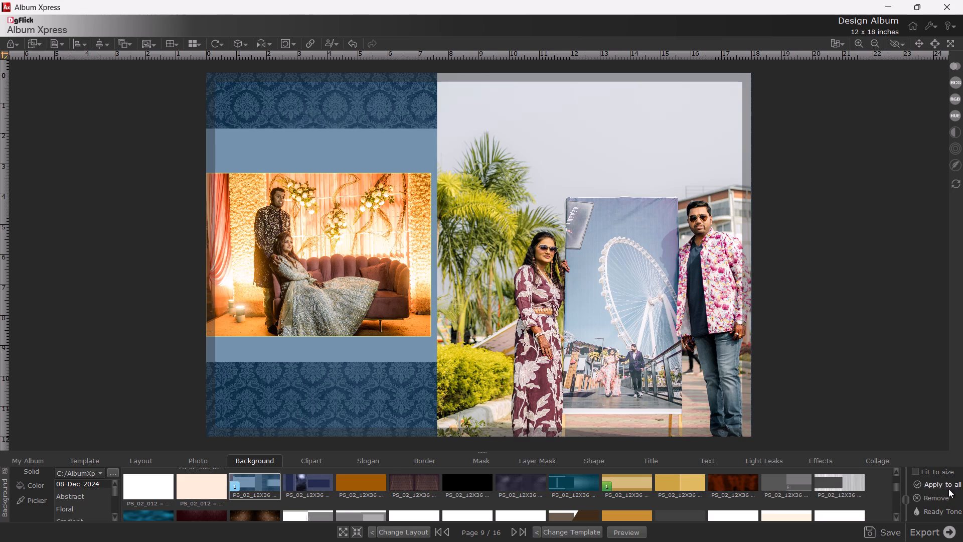
# Apply the white and grey curtain-textured PS_02_12X36 background with the dark grey band to page 9.
pyautogui.doubleClick(855, 481)
# Narrow the Ferris-wheel photo from its inner edge to about 8.52 inches wide.
pyautogui.scroll(-7, 545, 381)
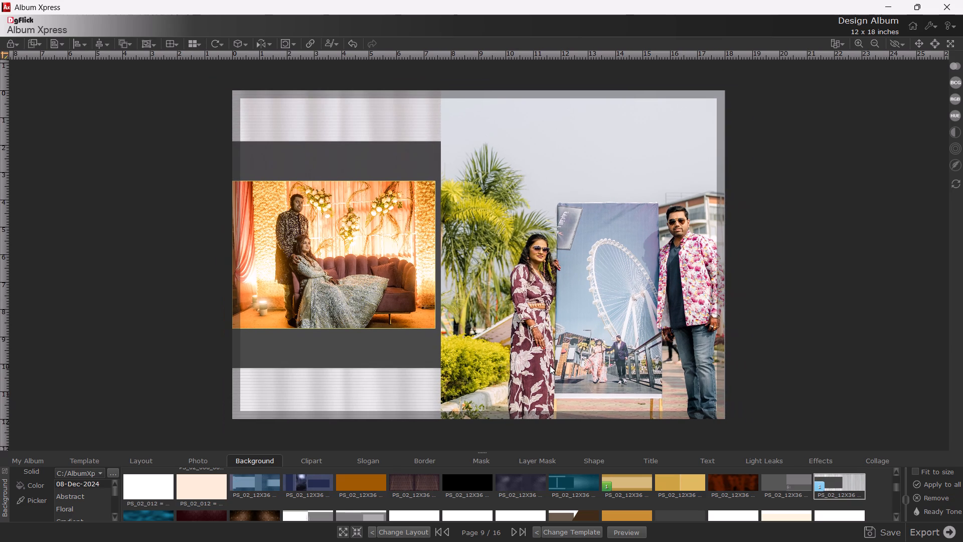
pyautogui.click(601, 317)
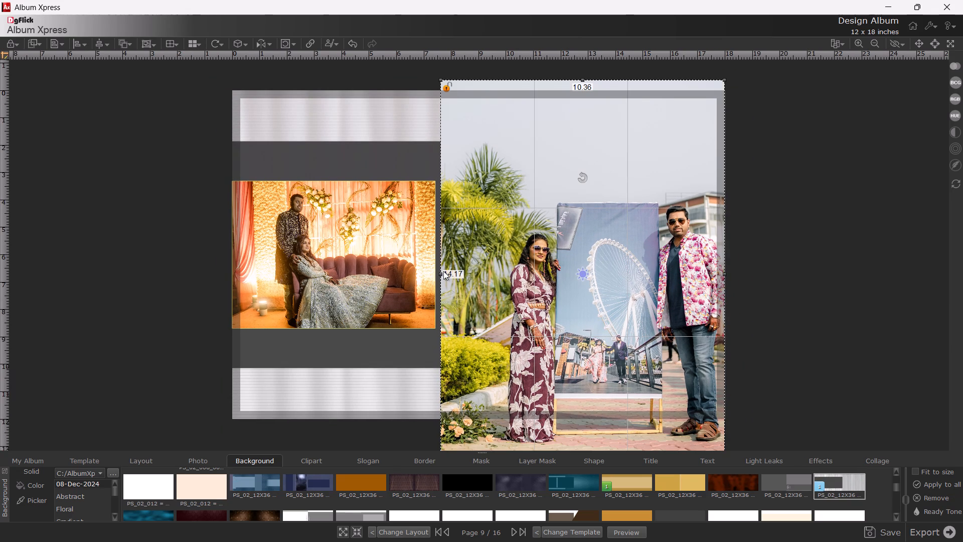
pyautogui.moveTo(441, 274); pyautogui.dragTo(492, 283)
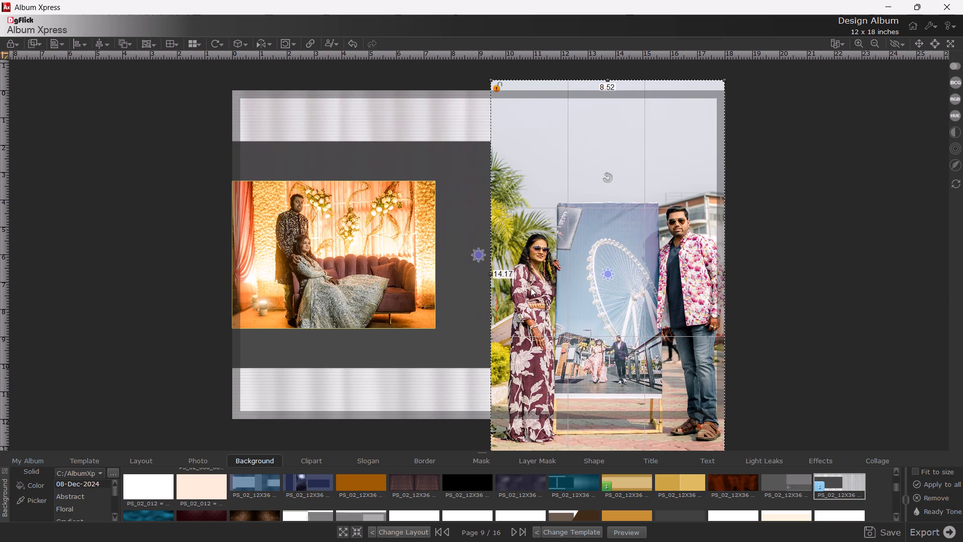
pyautogui.scroll(-8, 552, 282)
pyautogui.moveTo(608, 276); pyautogui.dragTo(610, 231)
pyautogui.click(822, 211)
pyautogui.scroll(-3, 708, 253)
pyautogui.click(708, 253)
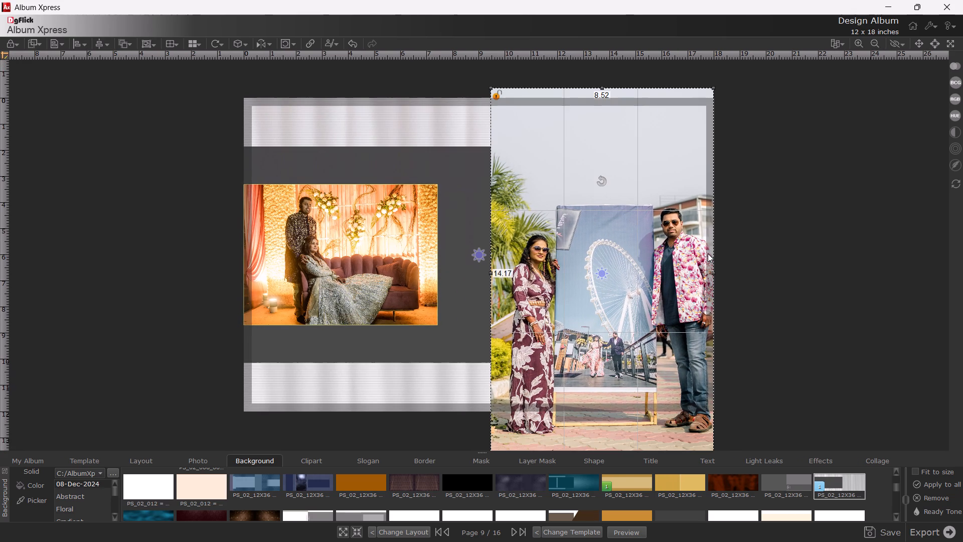
# Enlarge the sofa photo to about 9.66 x 7.01 inches and align it with the page's left edge over the dark band.
pyautogui.click(388, 203)
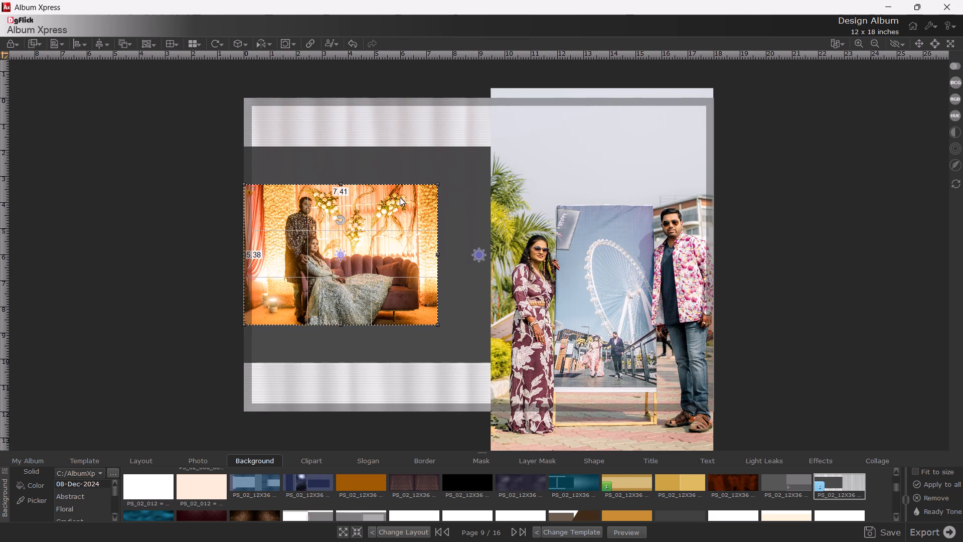
pyautogui.moveTo(438, 184); pyautogui.dragTo(511, 167)
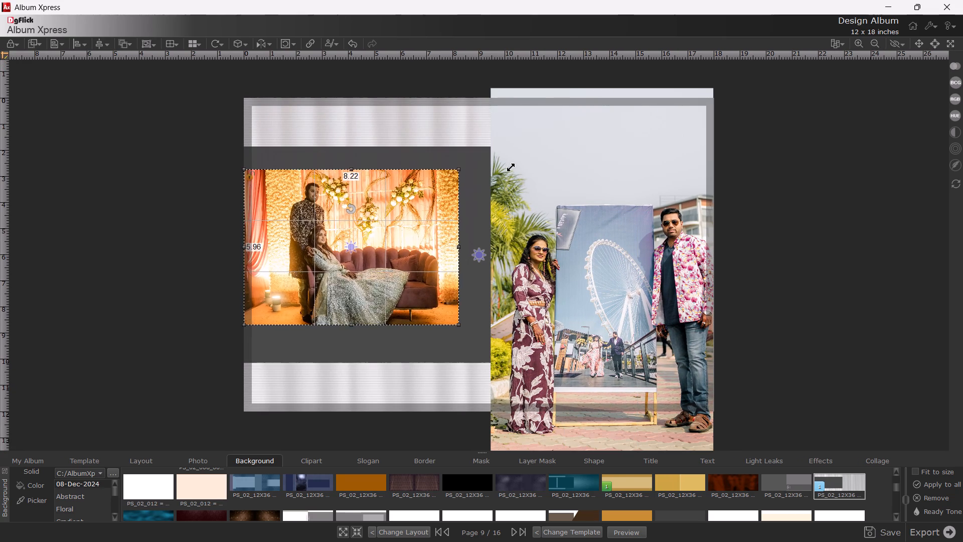
pyautogui.moveTo(511, 167); pyautogui.dragTo(583, 159)
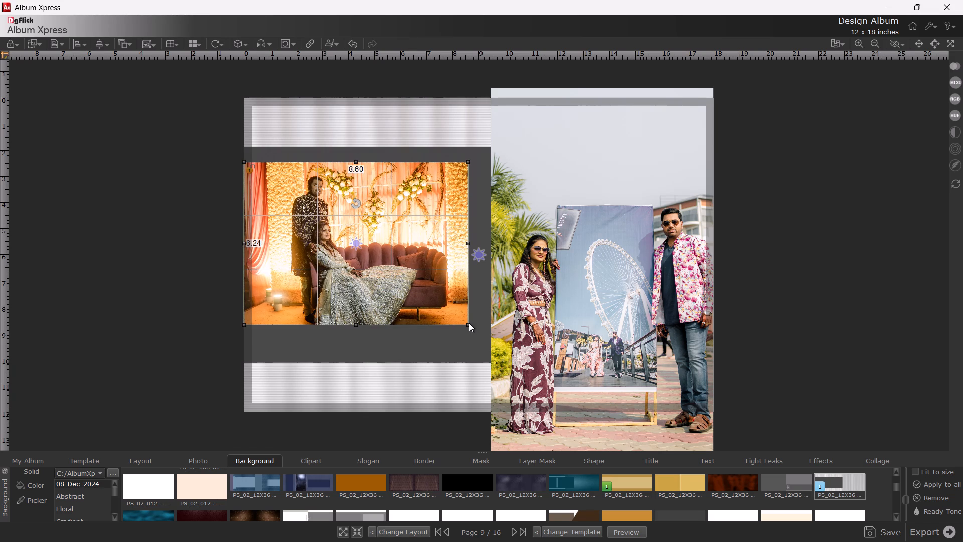
pyautogui.moveTo(468, 326); pyautogui.dragTo(497, 382)
pyautogui.moveTo(438, 297); pyautogui.dragTo(423, 301)
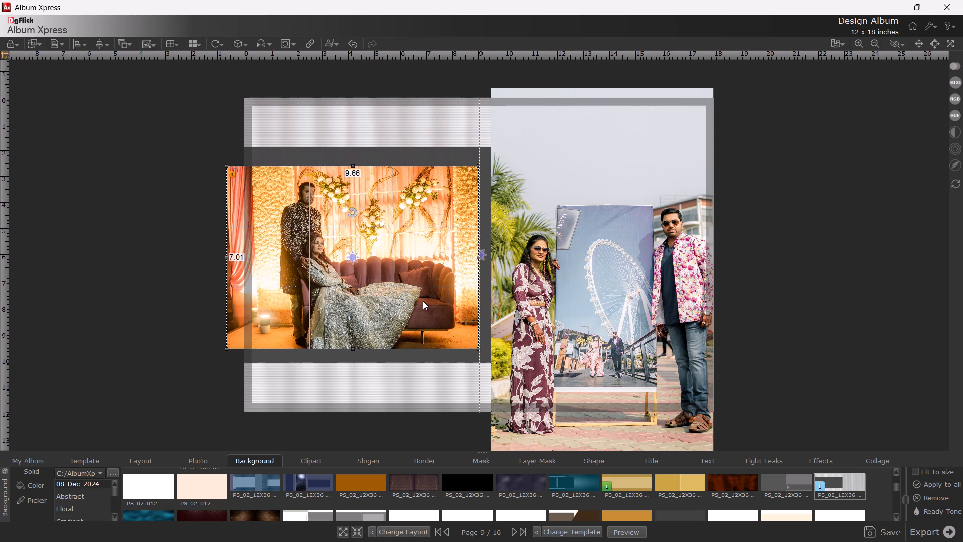
pyautogui.moveTo(423, 301); pyautogui.dragTo(438, 305)
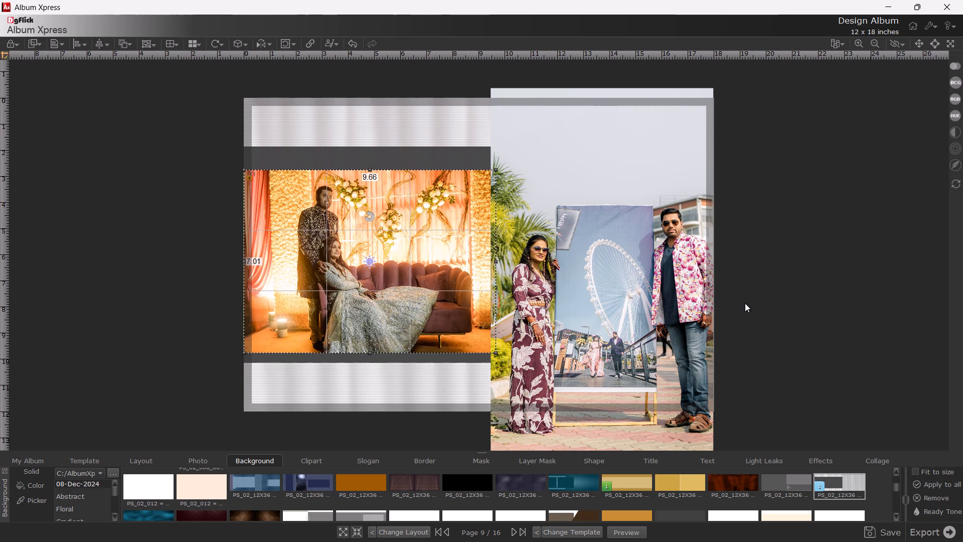
pyautogui.click(748, 303)
# Shrink the Ferris-wheel photo proportionally to about 7.25 x 12.06 inches and place it beside the sofa photo in the page's right part.
pyautogui.click(597, 336)
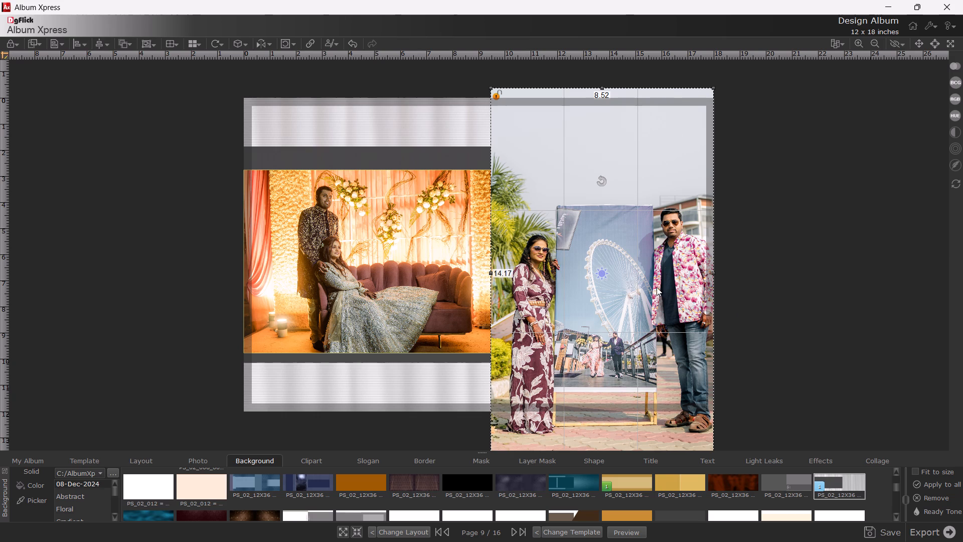
pyautogui.scroll(-2, 658, 287)
pyautogui.moveTo(583, 266); pyautogui.dragTo(0, 266)
pyautogui.scroll(-5, 0, 256)
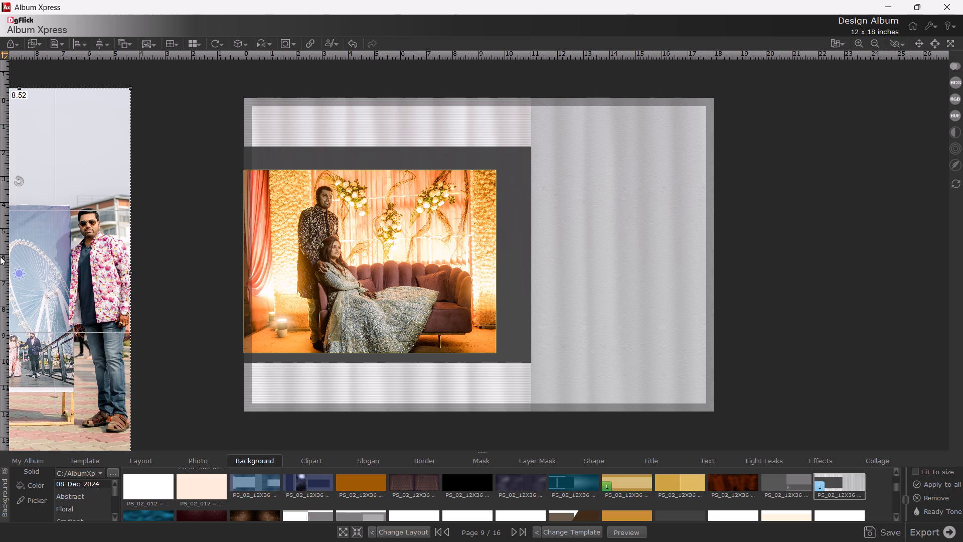
pyautogui.moveTo(95, 314); pyautogui.dragTo(605, 313)
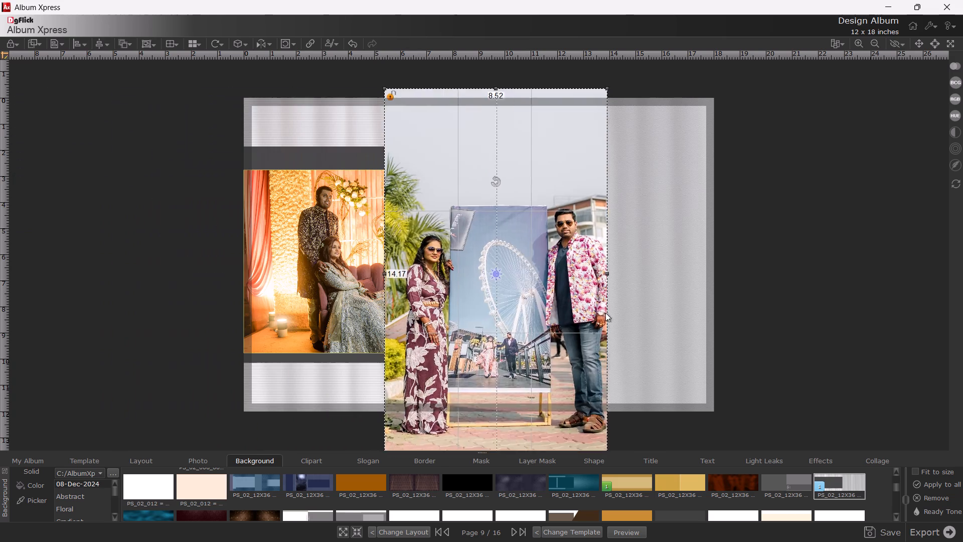
pyautogui.moveTo(605, 313); pyautogui.dragTo(676, 279)
pyautogui.moveTo(490, 423); pyautogui.dragTo(521, 396)
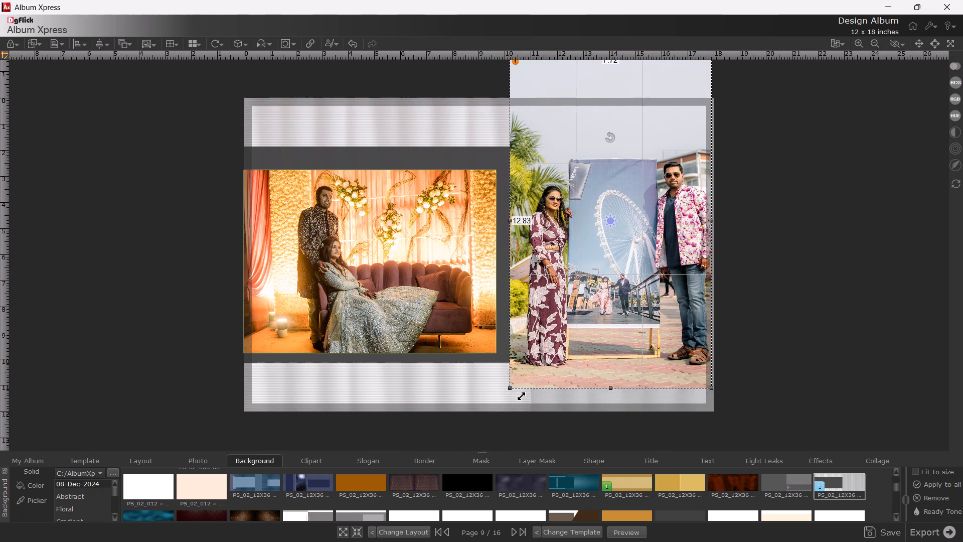
pyautogui.moveTo(521, 396); pyautogui.dragTo(522, 394)
pyautogui.moveTo(605, 300); pyautogui.dragTo(593, 340)
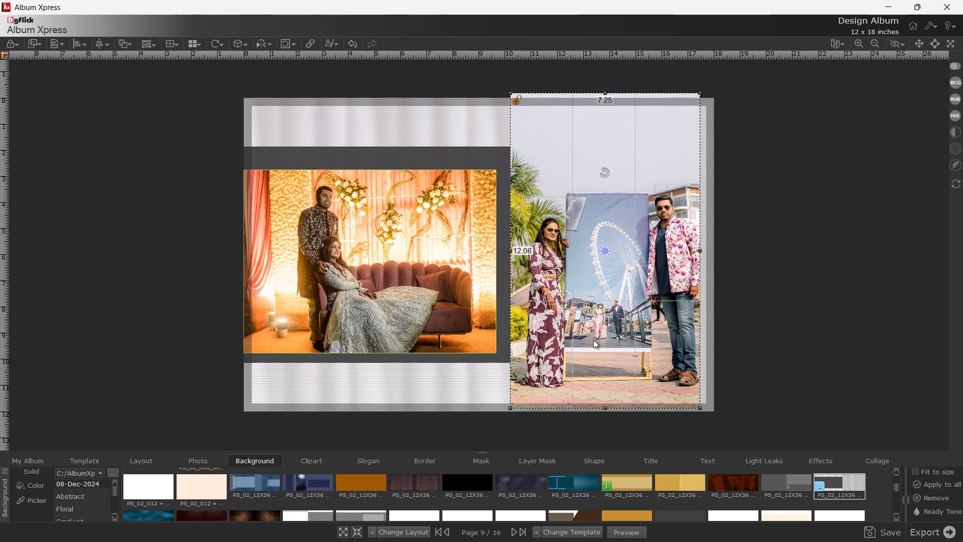
pyautogui.moveTo(593, 340); pyautogui.dragTo(594, 340)
# Resize the Ferris-wheel photo to about 7.69 x 11.52 inches and centre it vertically against the page's right edge.
pyautogui.moveTo(701, 251); pyautogui.dragTo(708, 253)
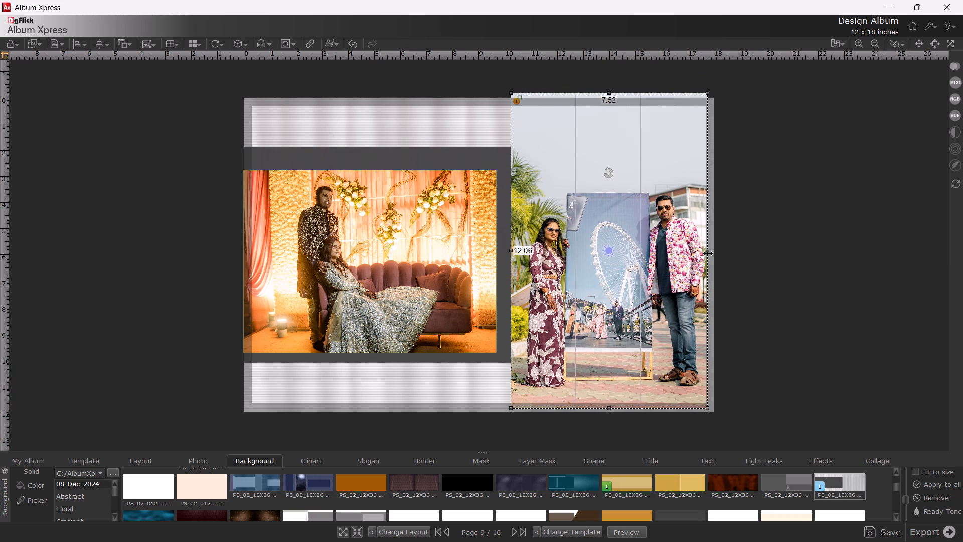
pyautogui.moveTo(708, 253); pyautogui.dragTo(712, 254)
pyautogui.moveTo(608, 94); pyautogui.dragTo(612, 110)
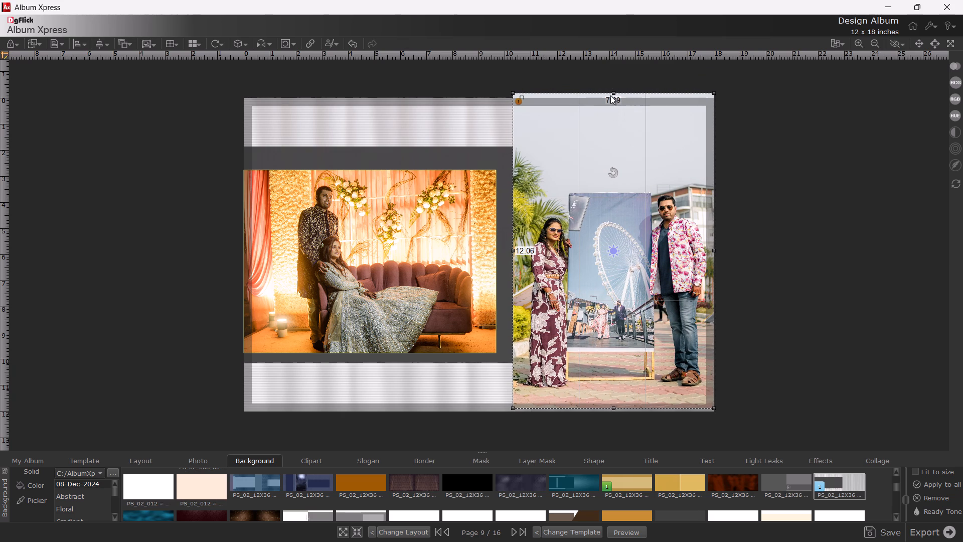
pyautogui.moveTo(613, 95); pyautogui.dragTo(614, 109)
pyautogui.scroll(-9, 598, 219)
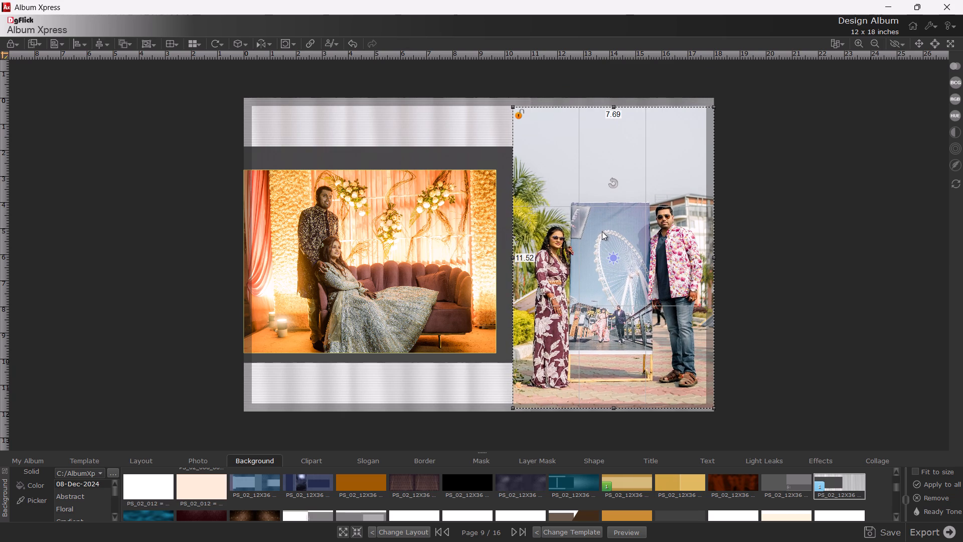
pyautogui.scroll(-7, 602, 231)
pyautogui.moveTo(613, 264); pyautogui.dragTo(614, 237)
pyautogui.click(738, 241)
pyautogui.scroll(-6, 740, 246)
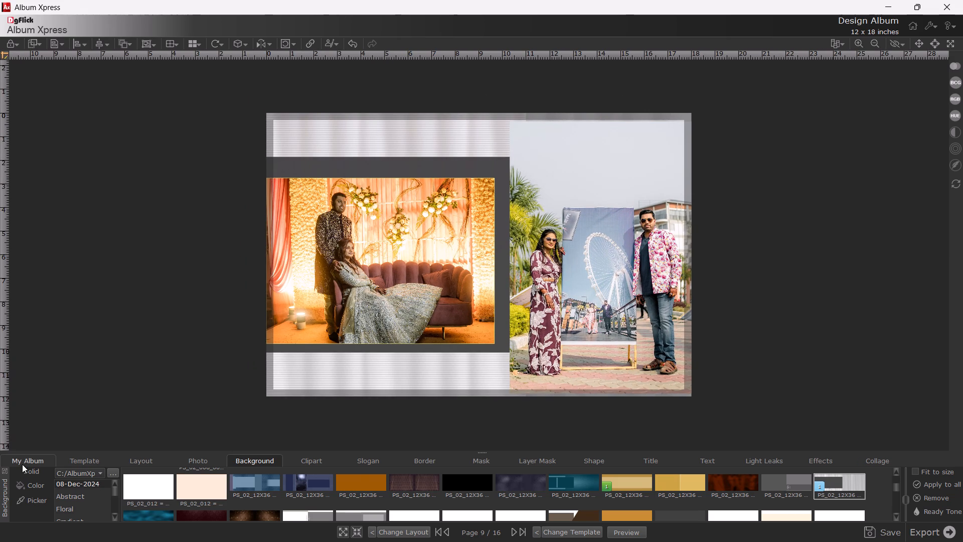
# Open page 10, load the Back - Inside folder of Album-3 Cover and add both of its photos to the page.
pyautogui.click(22, 464)
pyautogui.doubleClick(796, 482)
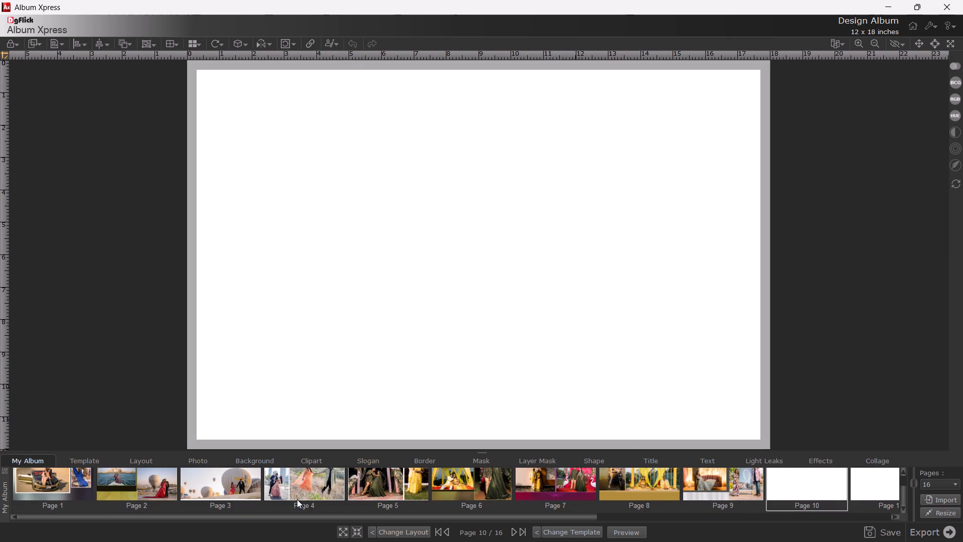
pyautogui.click(200, 463)
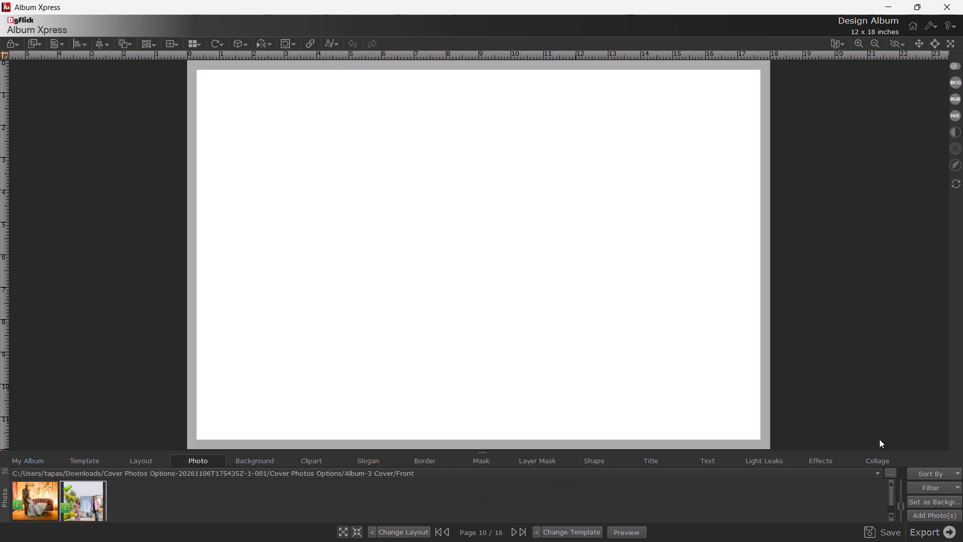
pyautogui.click(888, 470)
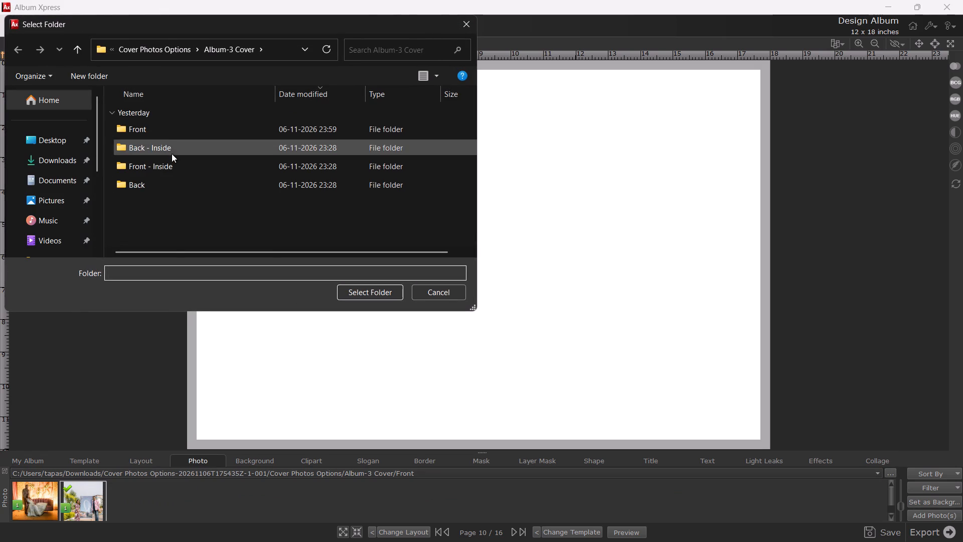
pyautogui.doubleClick(173, 149)
pyautogui.click(379, 296)
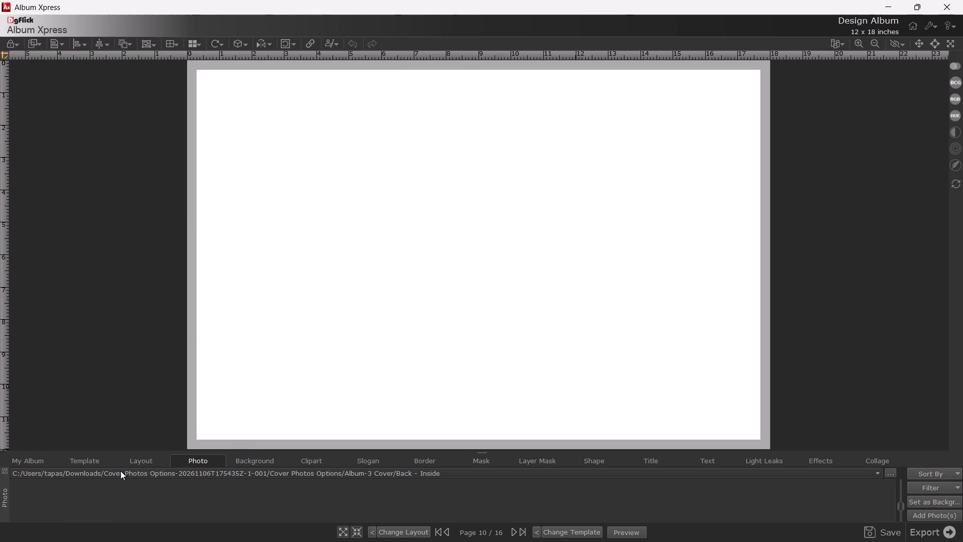
pyautogui.doubleClick(57, 500)
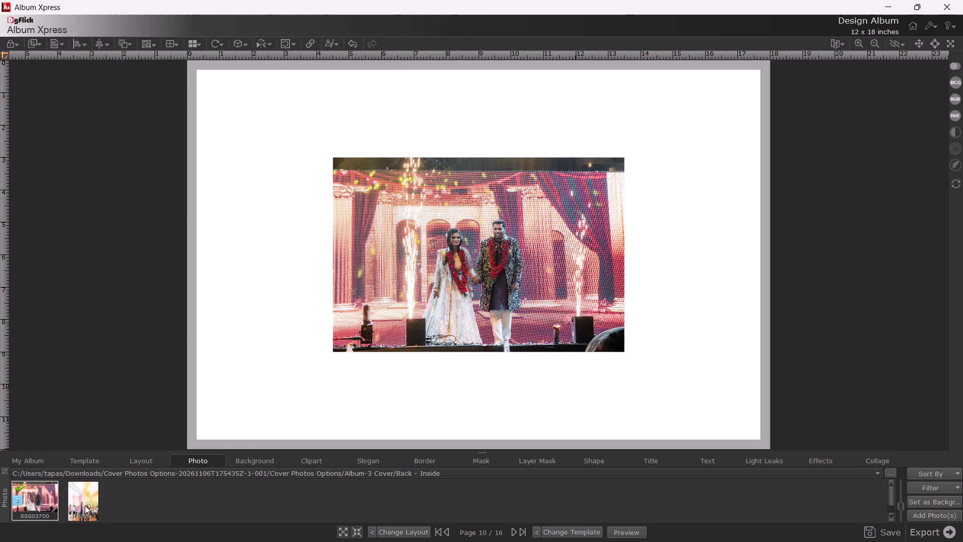
pyautogui.doubleClick(86, 505)
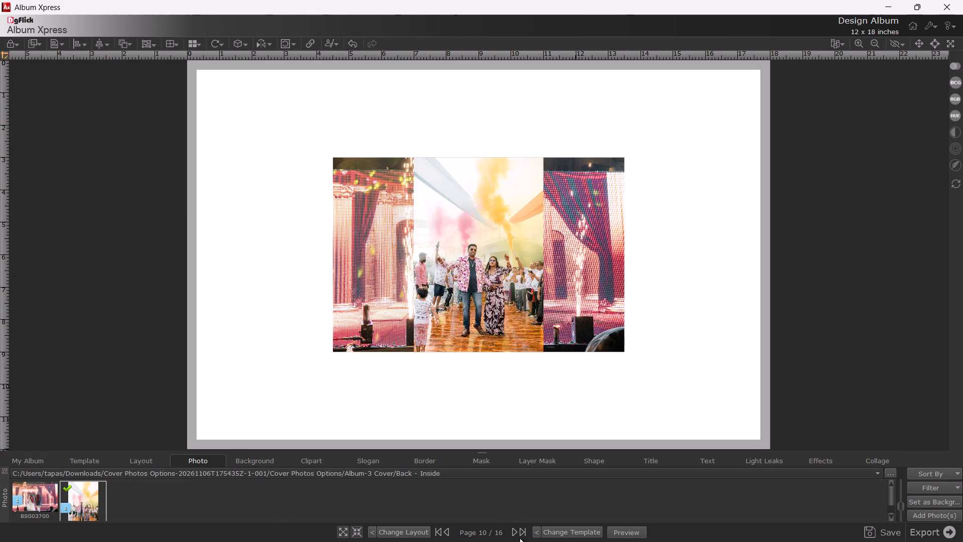
# Cycle page 10's layouts to the one with the smoke photo left of the wider stage photo at equal height, separated by a narrow gap.
pyautogui.click(422, 536)
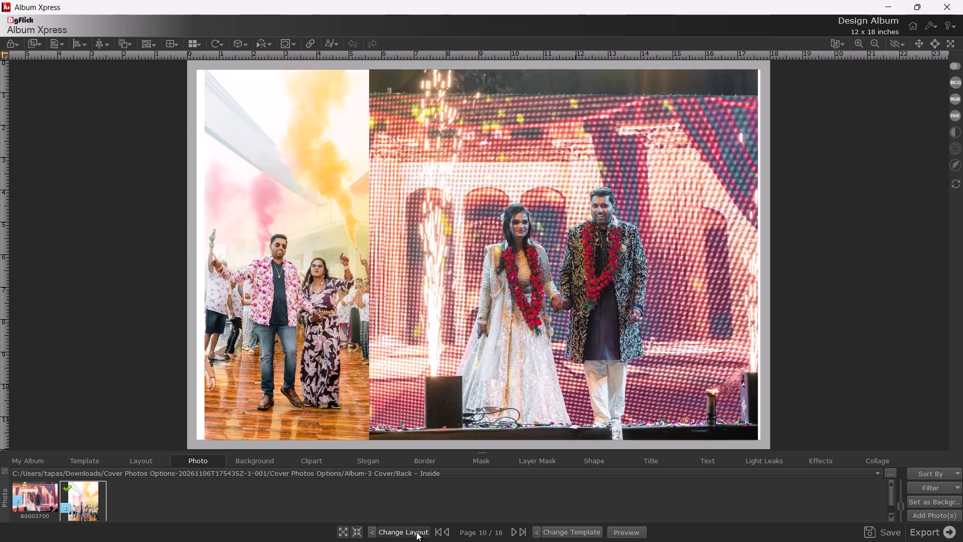
pyautogui.click(416, 532)
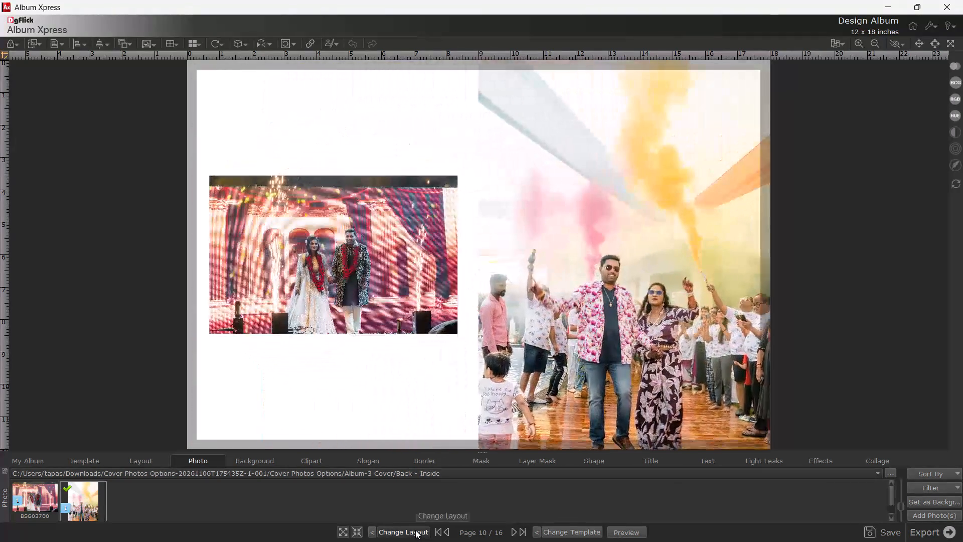
pyautogui.click(415, 530)
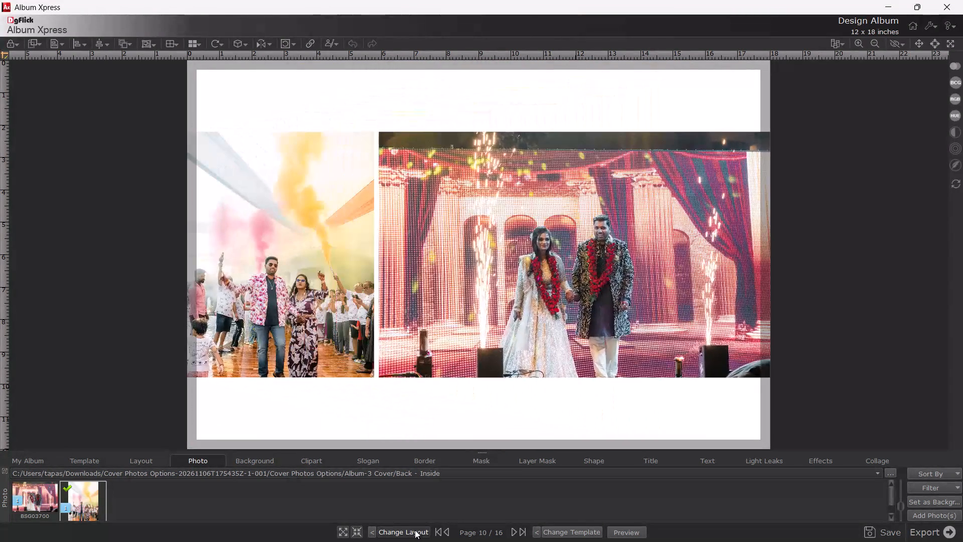
pyautogui.click(415, 530)
pyautogui.click(415, 530)
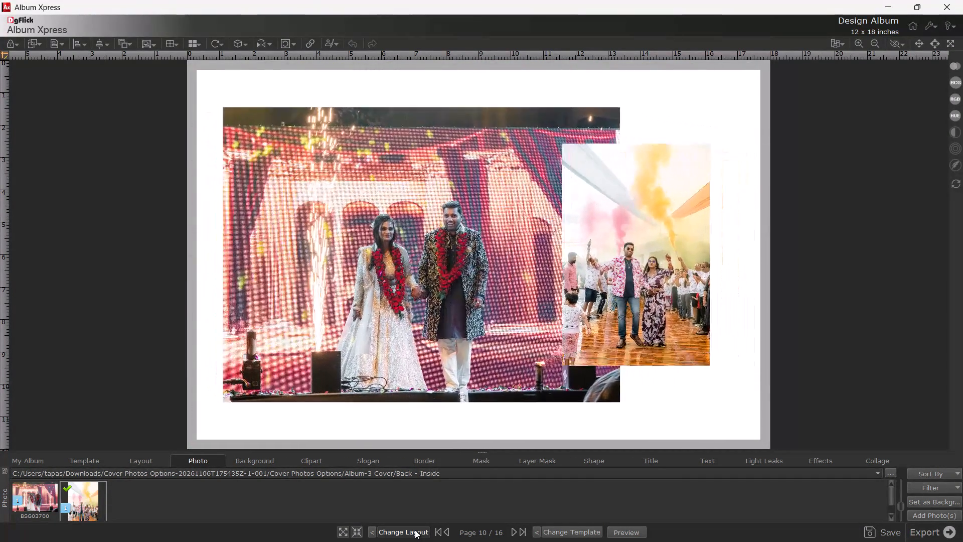
pyautogui.click(415, 530)
pyautogui.click(415, 530)
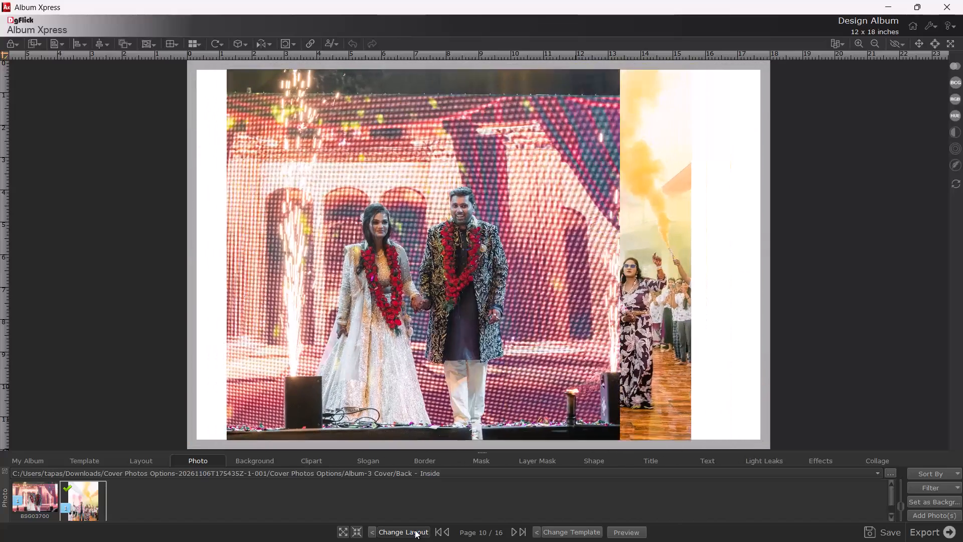
pyautogui.scroll(-9, 443, 337)
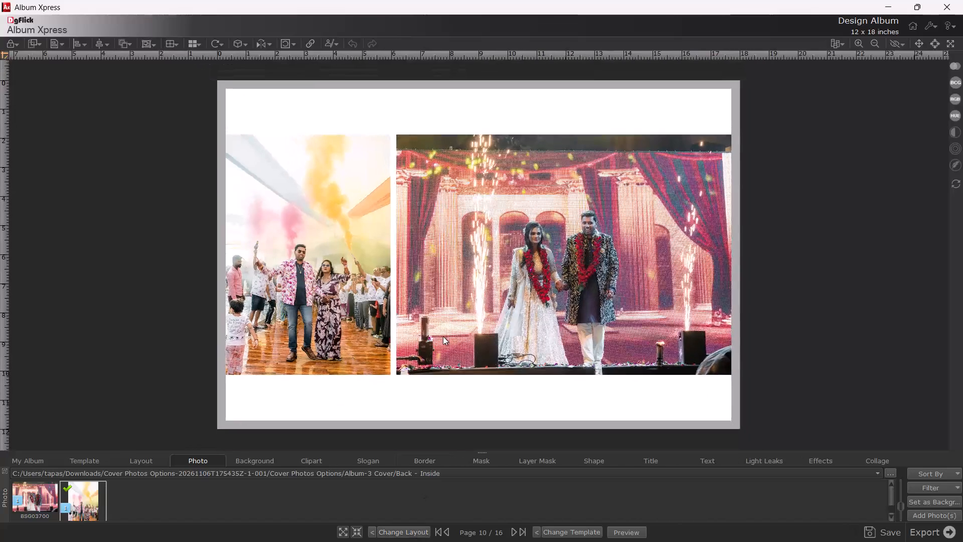
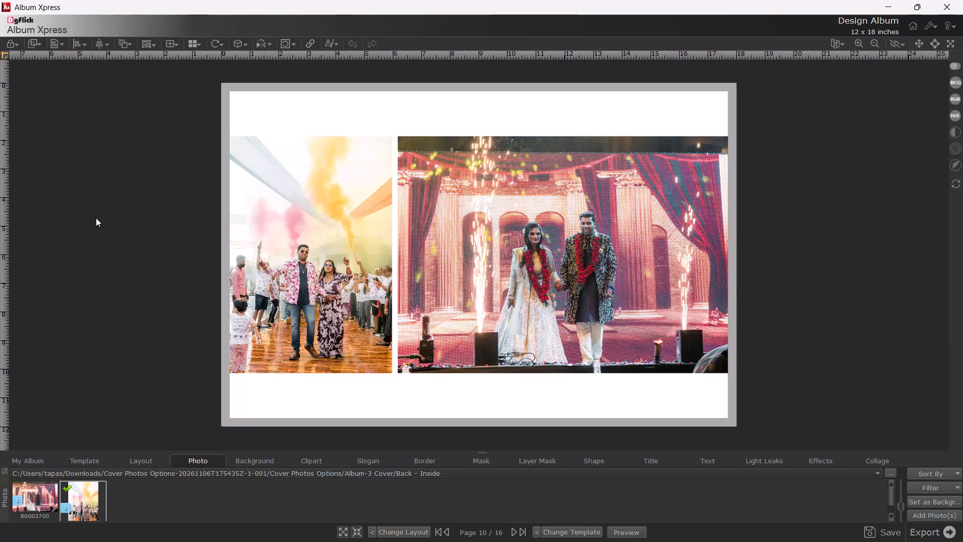
# Apply a plain white border from the 03_Simple set to both photos on page 10.
pyautogui.moveTo(98, 211); pyautogui.dragTo(777, 324)
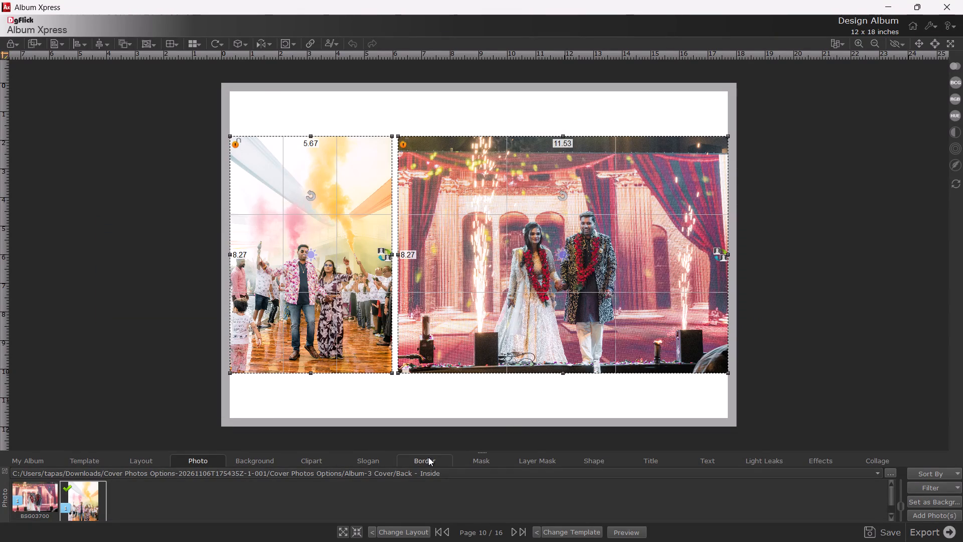
pyautogui.click(428, 458)
pyautogui.doubleClick(408, 488)
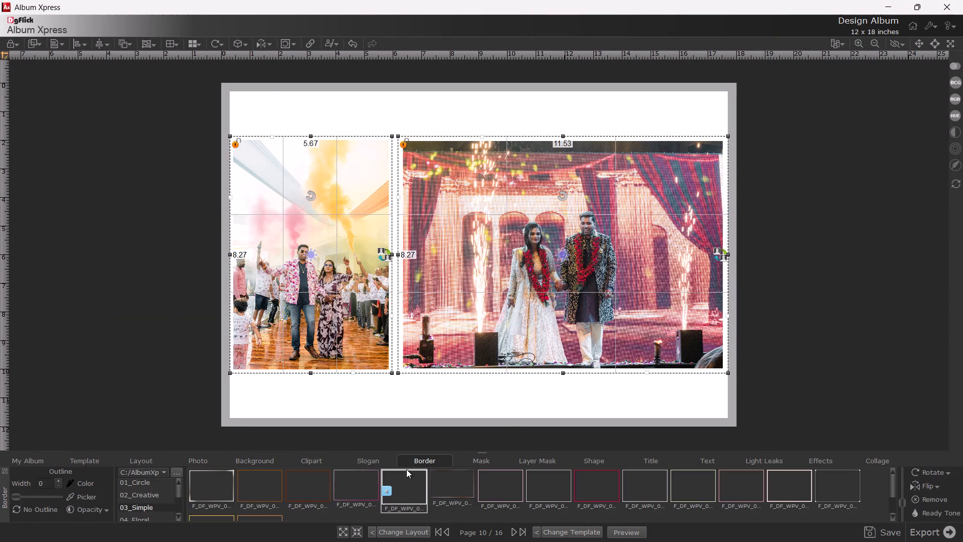
# Set the plain pale peach background on page 10 behind the two bordered photos.
pyautogui.click(267, 462)
pyautogui.doubleClick(192, 496)
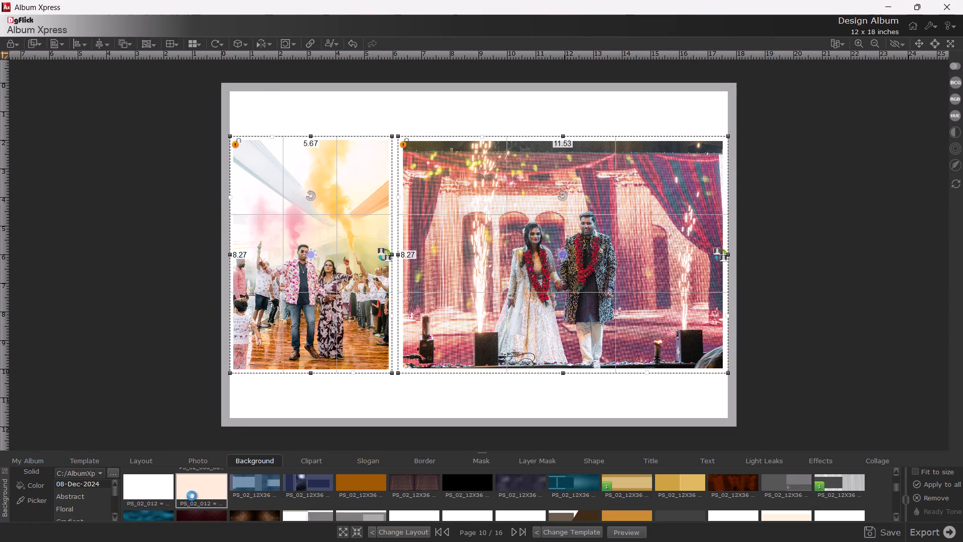
pyautogui.click(226, 420)
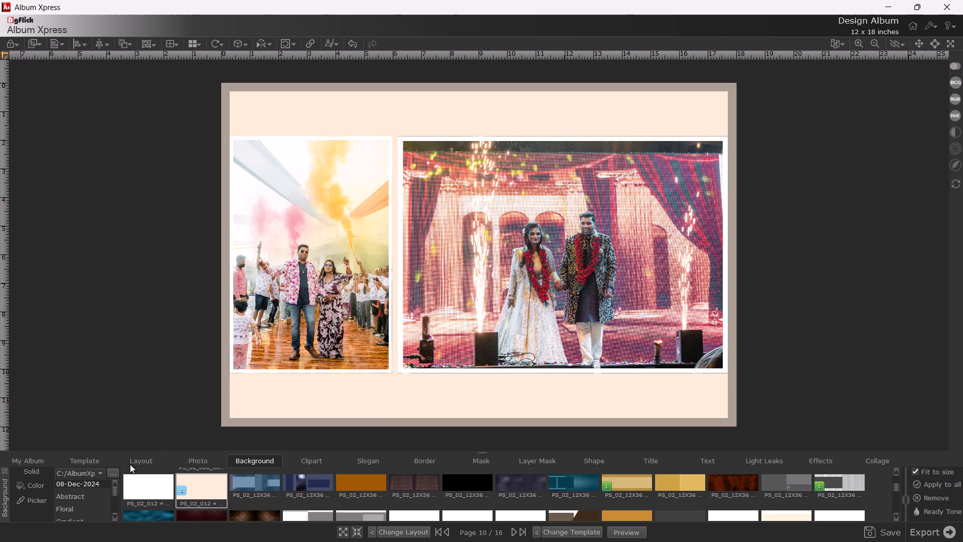
# Open the blank page 11 of the album for editing.
pyautogui.click(32, 462)
pyautogui.doubleClick(865, 486)
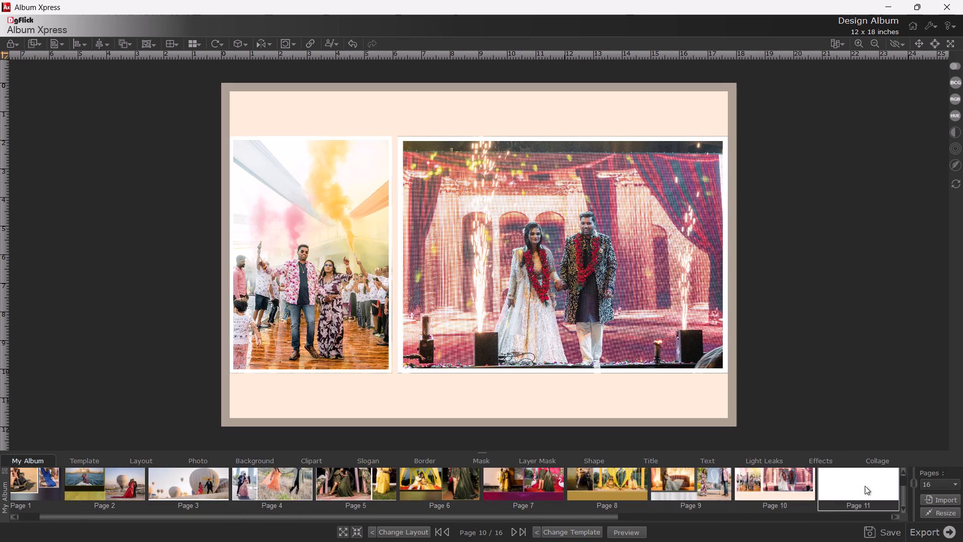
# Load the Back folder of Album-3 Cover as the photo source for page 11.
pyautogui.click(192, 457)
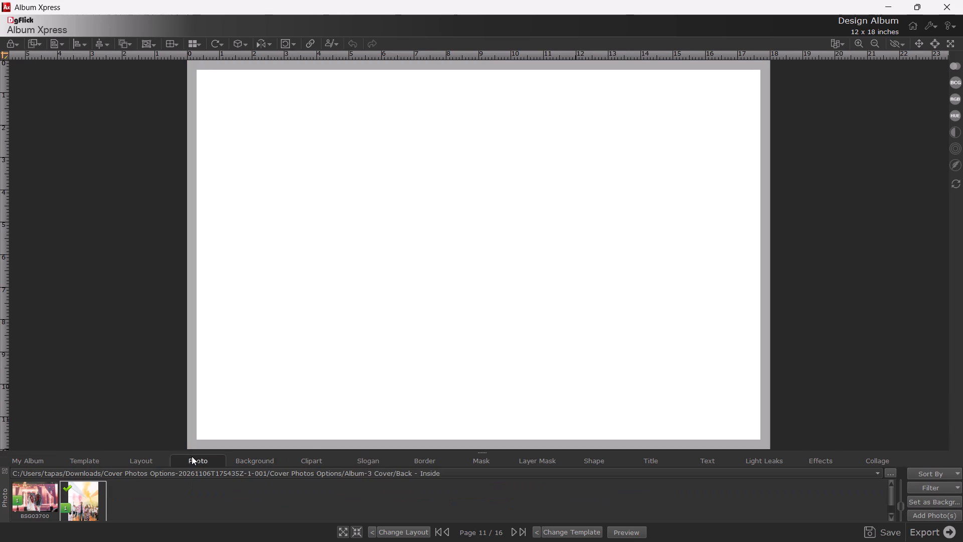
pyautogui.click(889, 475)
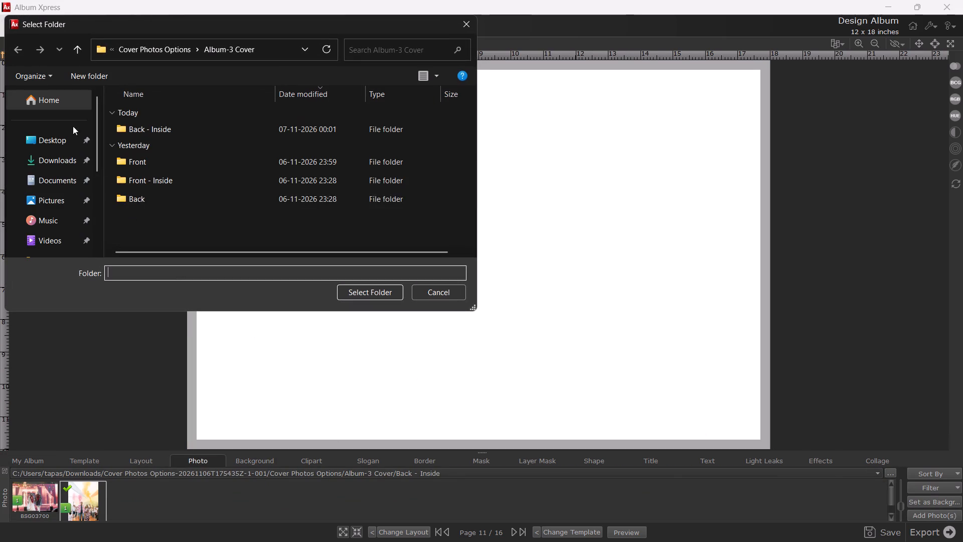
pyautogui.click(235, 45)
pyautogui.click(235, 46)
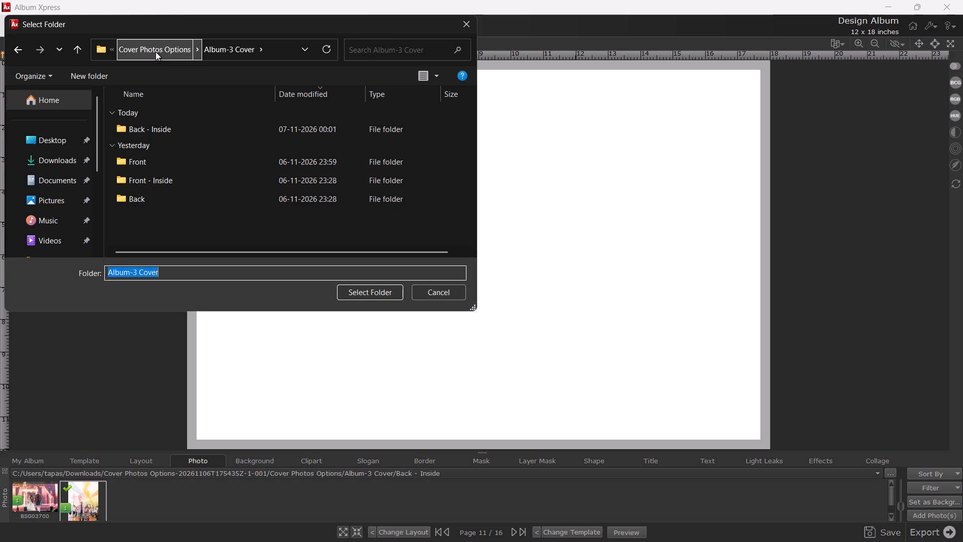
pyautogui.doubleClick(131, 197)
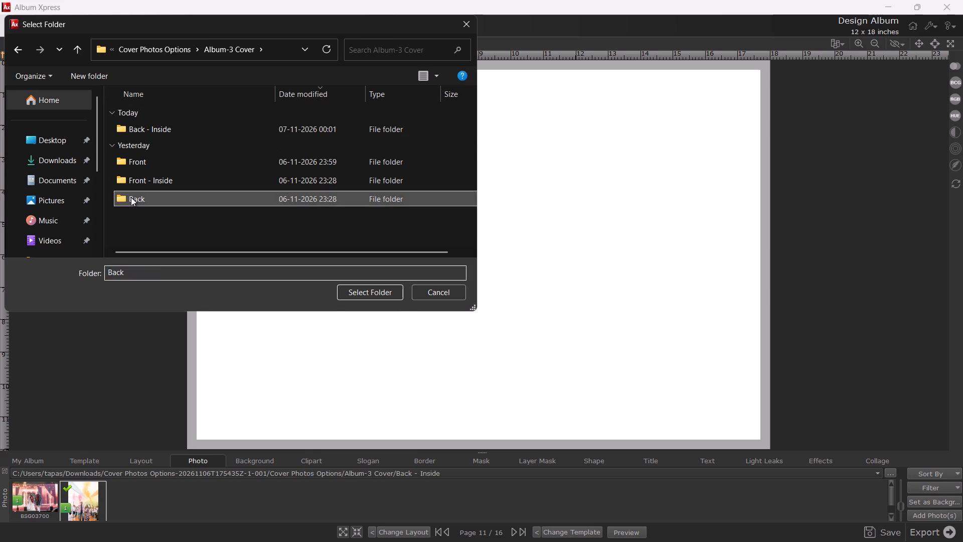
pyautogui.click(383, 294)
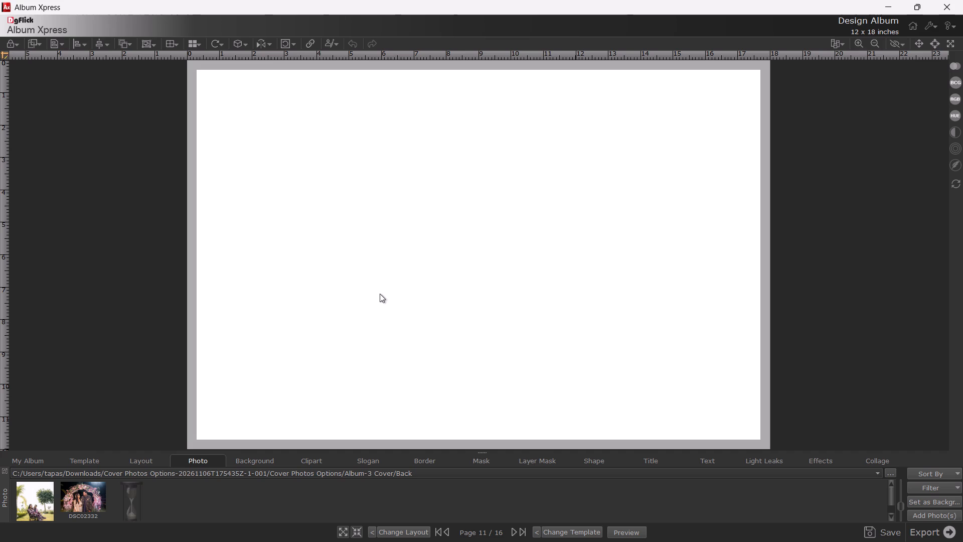
# Look through pages 9 and 10 and the following blank pages to check their photos, then return to page 11.
pyautogui.click(36, 459)
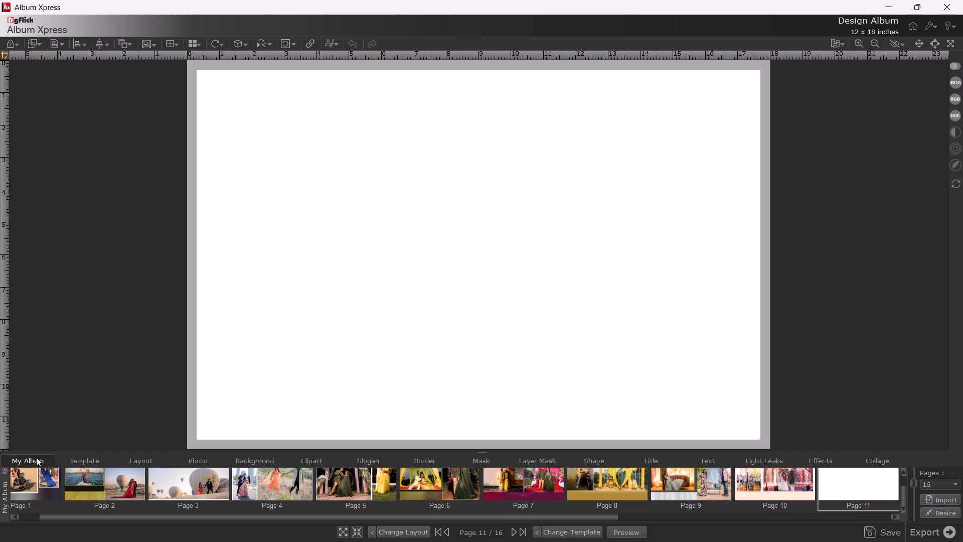
pyautogui.moveTo(524, 520); pyautogui.dragTo(645, 520)
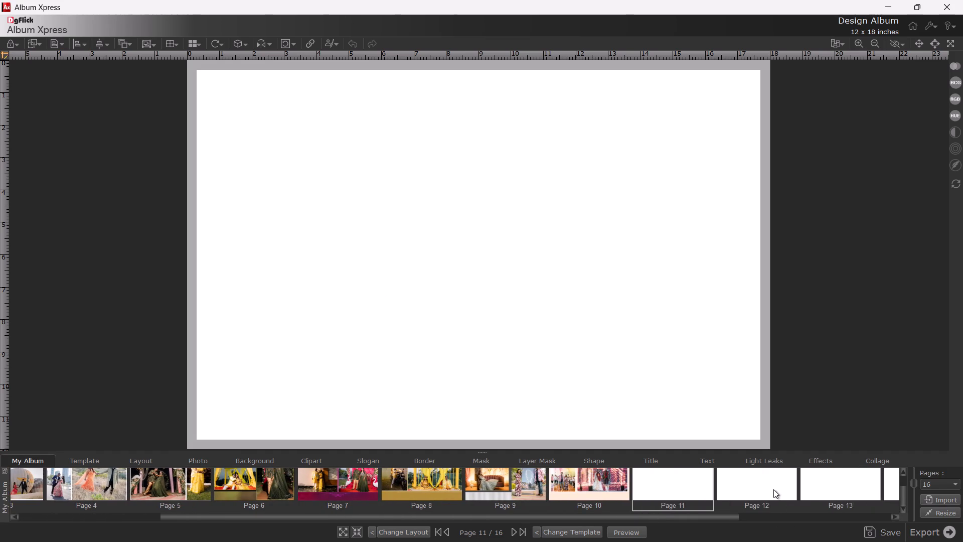
pyautogui.doubleClick(740, 486)
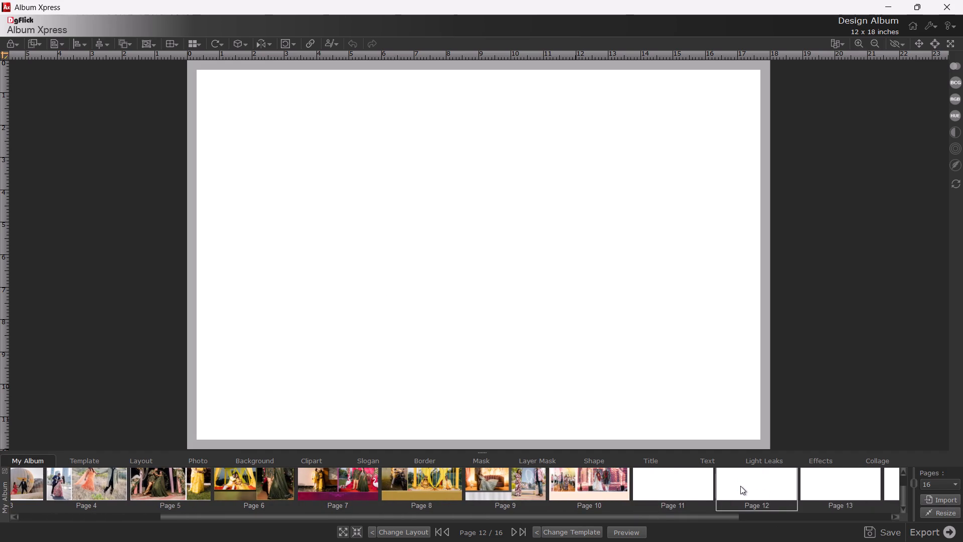
pyautogui.doubleClick(689, 490)
pyautogui.doubleClick(689, 490)
pyautogui.tripleClick(774, 489)
pyautogui.doubleClick(835, 488)
pyautogui.doubleClick(607, 480)
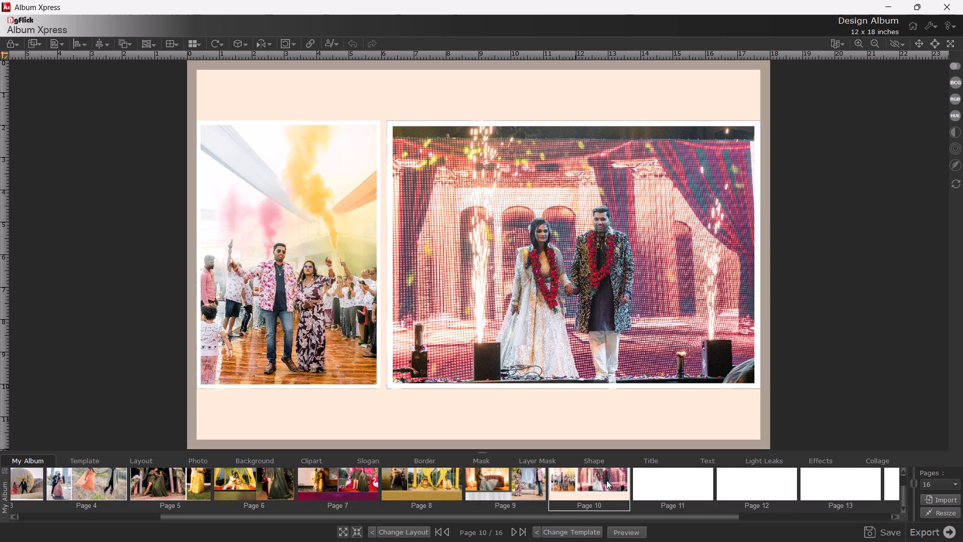
pyautogui.doubleClick(682, 486)
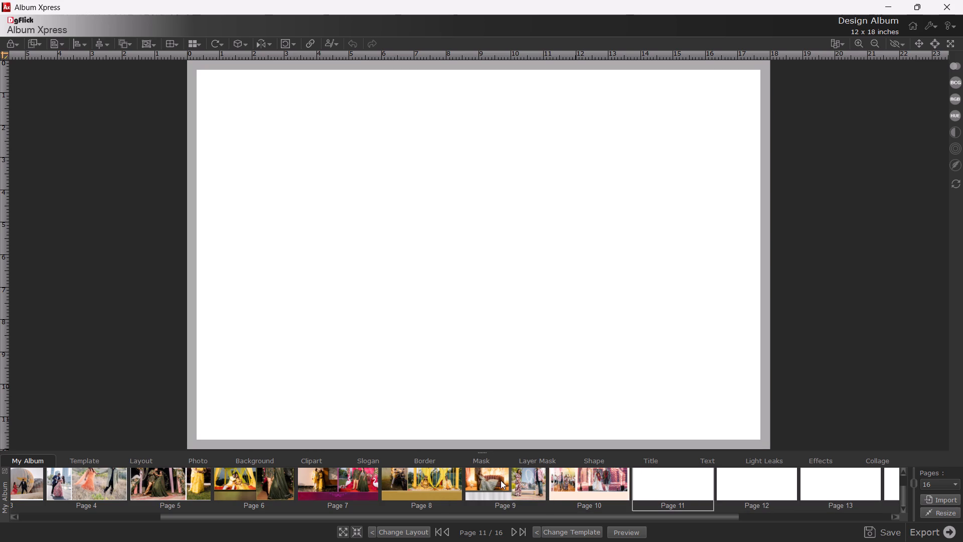
pyautogui.doubleClick(499, 479)
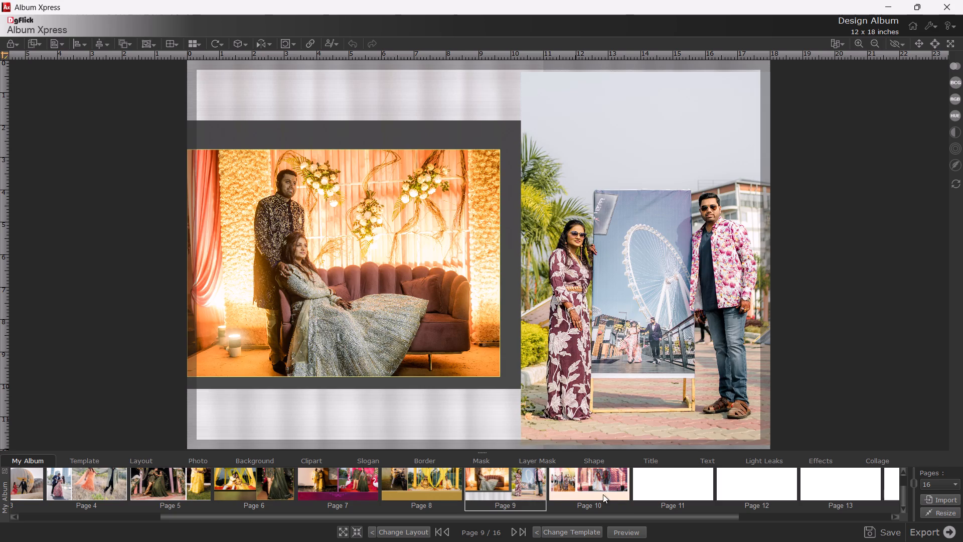
pyautogui.doubleClick(603, 494)
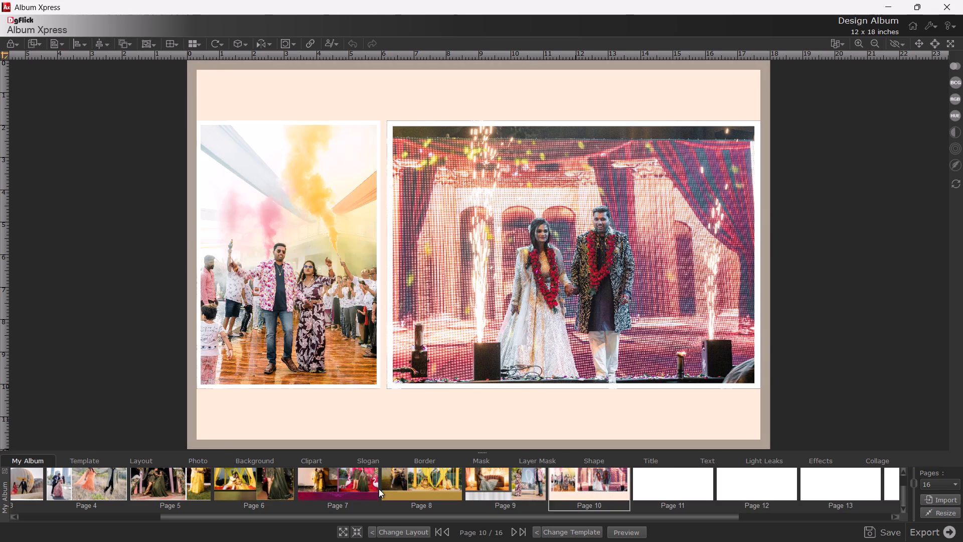
pyautogui.doubleClick(679, 485)
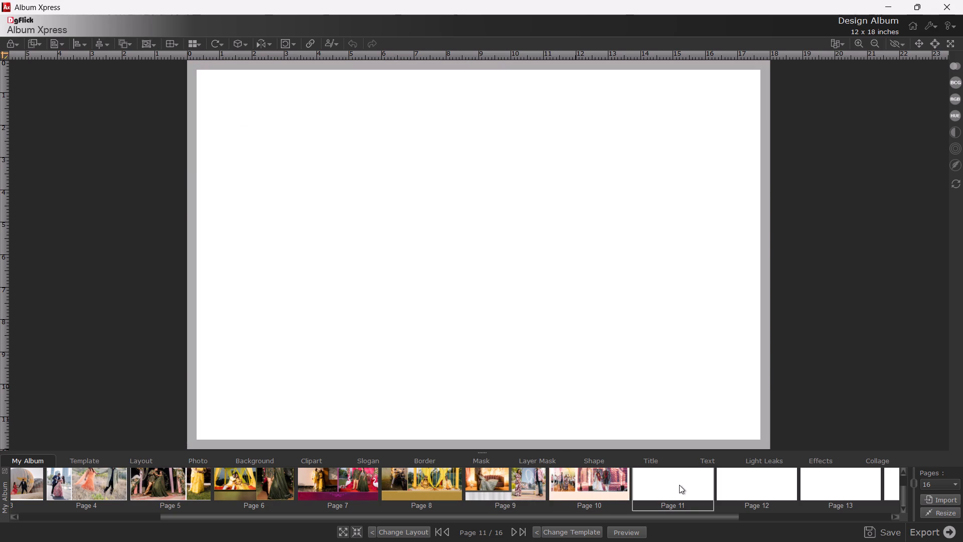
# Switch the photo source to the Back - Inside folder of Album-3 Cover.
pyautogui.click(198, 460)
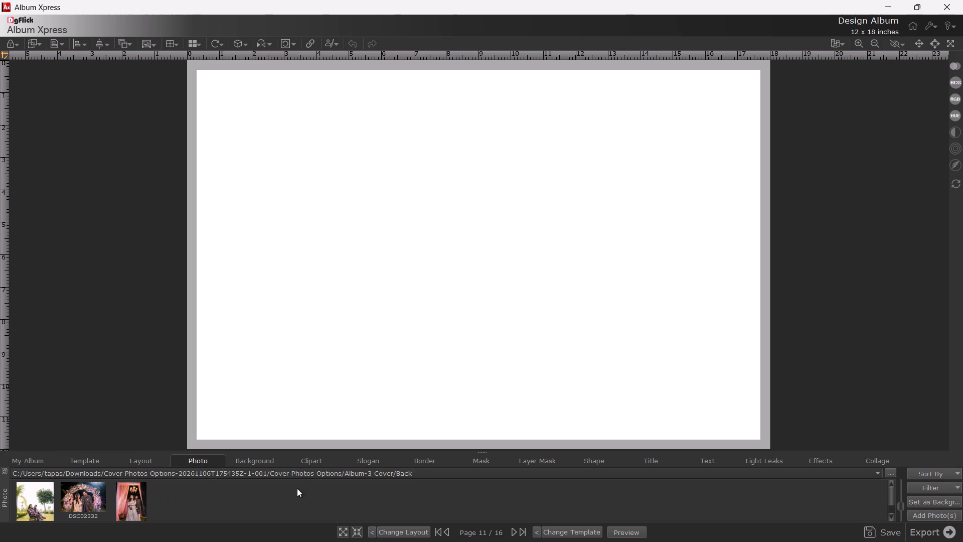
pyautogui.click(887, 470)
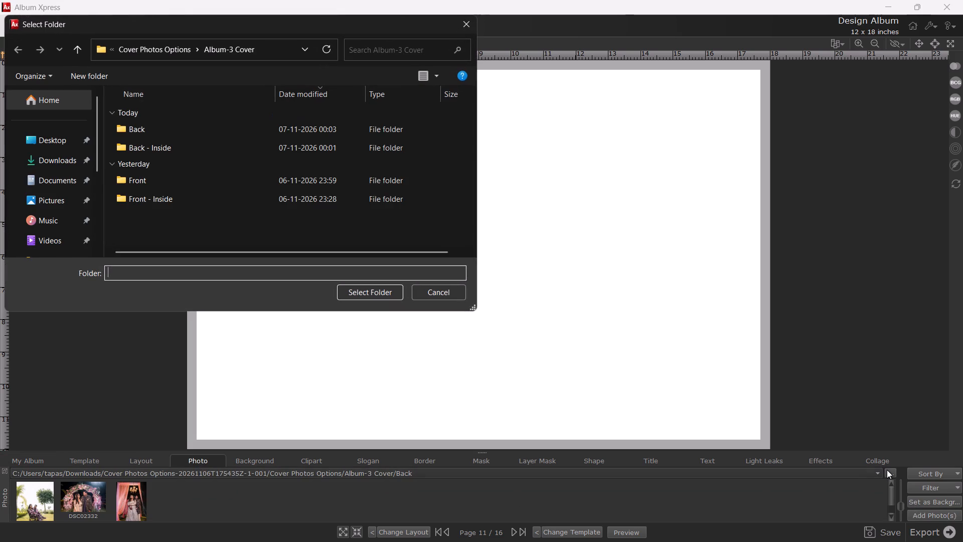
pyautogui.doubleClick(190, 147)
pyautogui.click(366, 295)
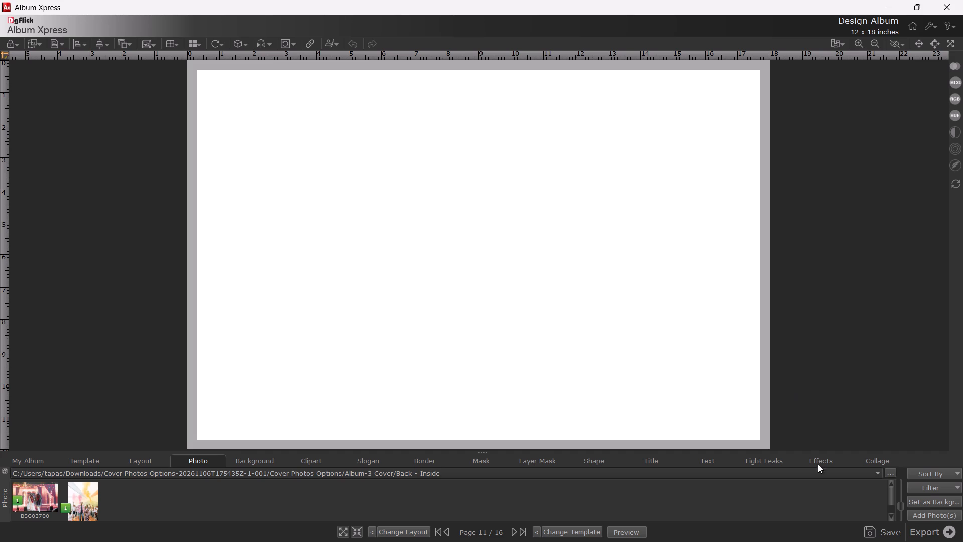
# Load the Front - Inside folder of Album-3 Cover and add both of its photos, BSG03154 and BSG03772, to page 11.
pyautogui.click(894, 472)
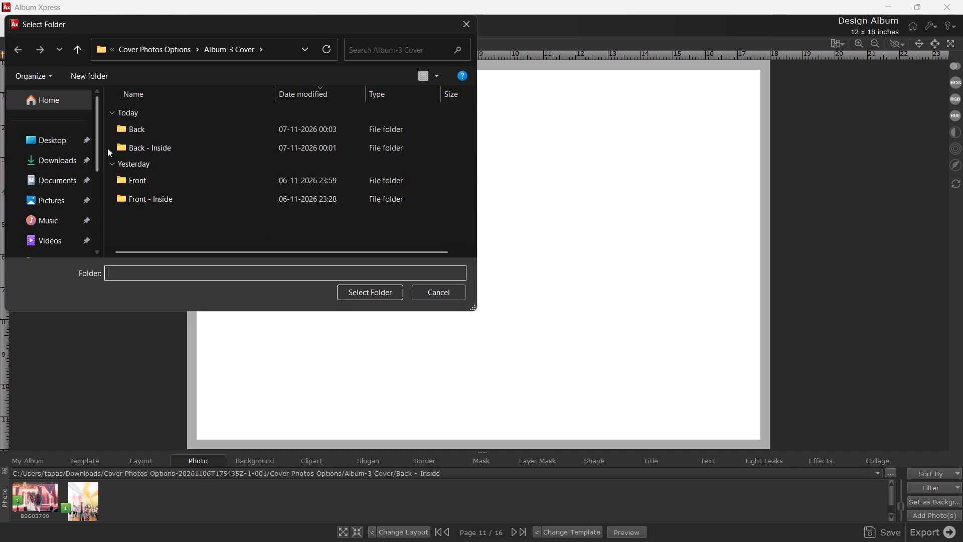
pyautogui.doubleClick(192, 199)
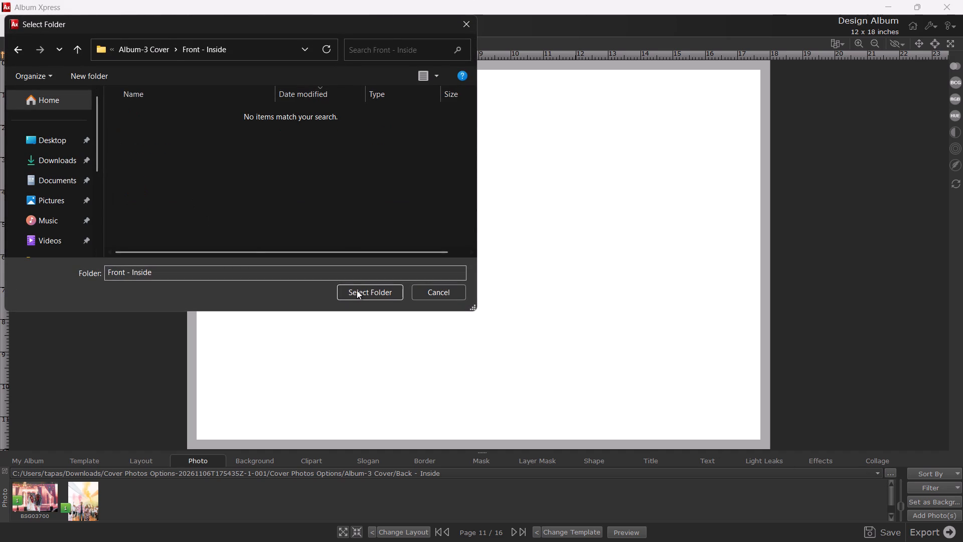
pyautogui.click(361, 295)
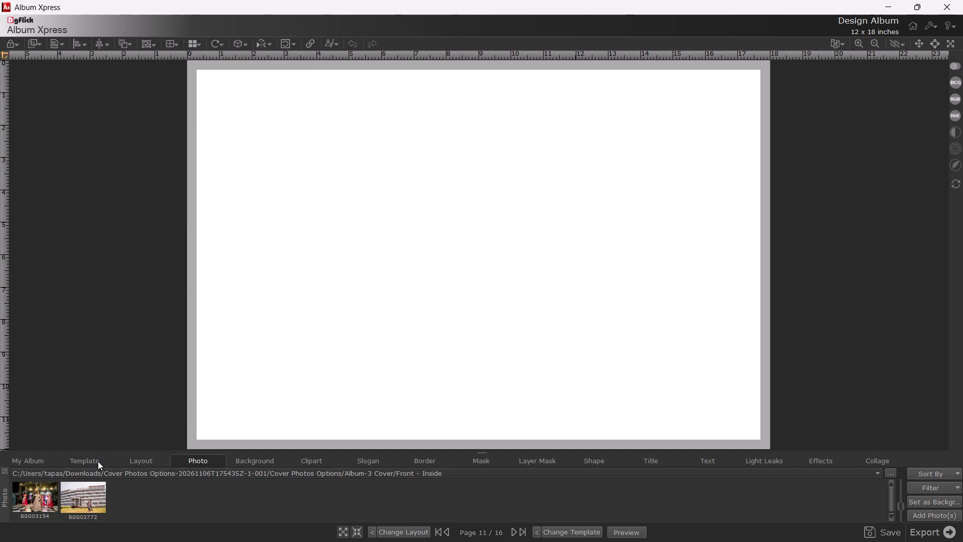
pyautogui.doubleClick(49, 493)
pyautogui.doubleClick(97, 497)
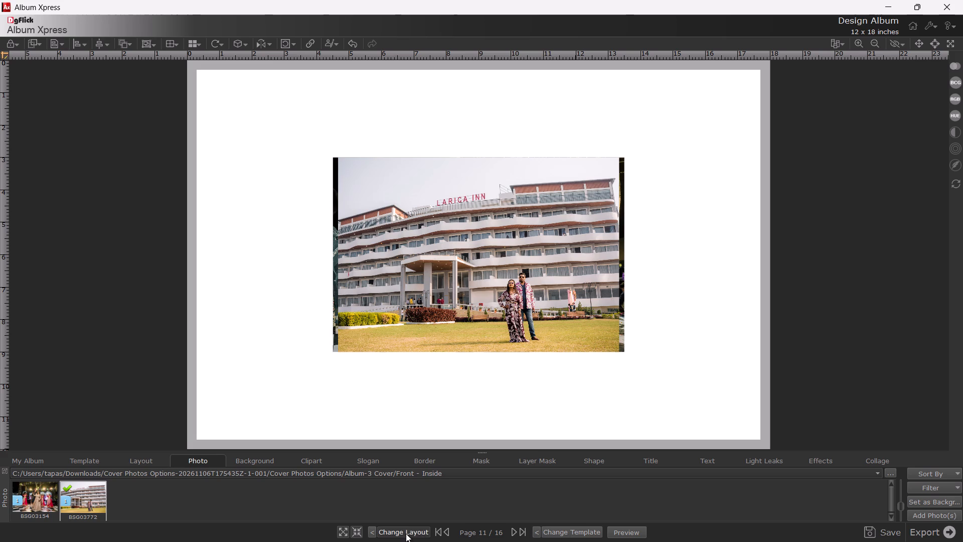
# Cycle page 11's layouts to the one stacking the stage dance photo above the hotel photo at equal size.
pyautogui.click(406, 533)
pyautogui.click(406, 532)
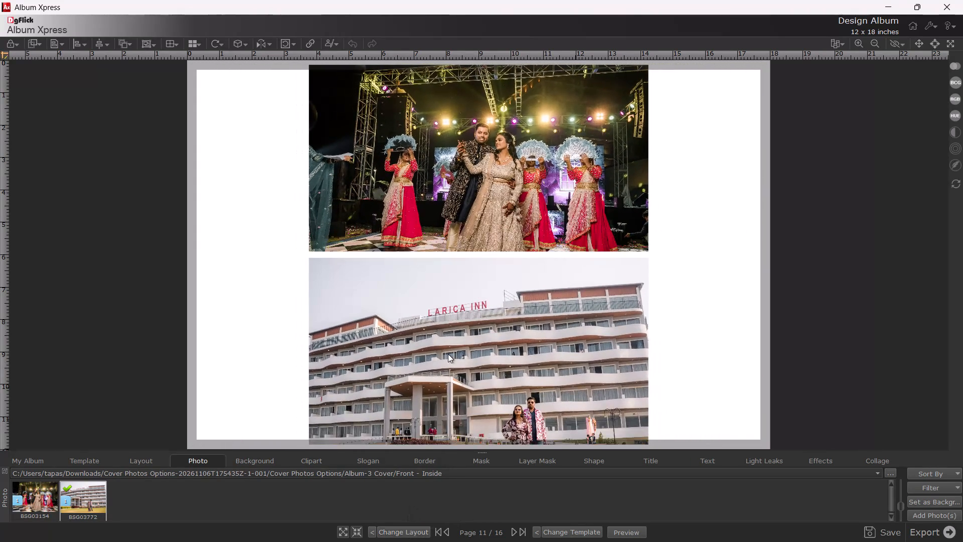
# Move the stage dance photo into the upper-left corner of page 11, flush with the page's top edge.
pyautogui.scroll(-6, 448, 354)
pyautogui.moveTo(464, 185); pyautogui.dragTo(361, 189)
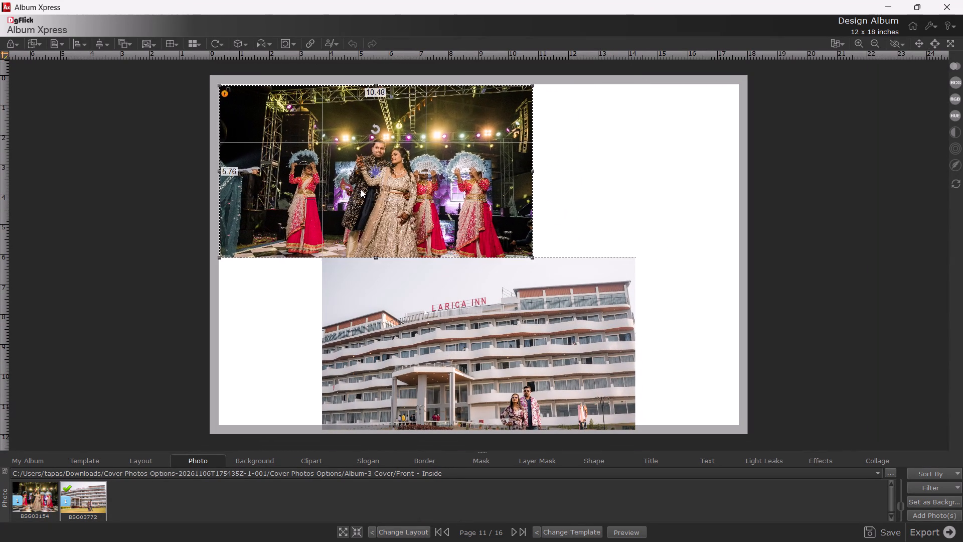
pyautogui.moveTo(361, 189); pyautogui.dragTo(357, 183)
# Enlarge the hotel photo proportionally to about 11.07 x 6.08 inches and place it at the page's lower right, directly below the dance photo's bottom edge.
pyautogui.moveTo(496, 338); pyautogui.dragTo(518, 324)
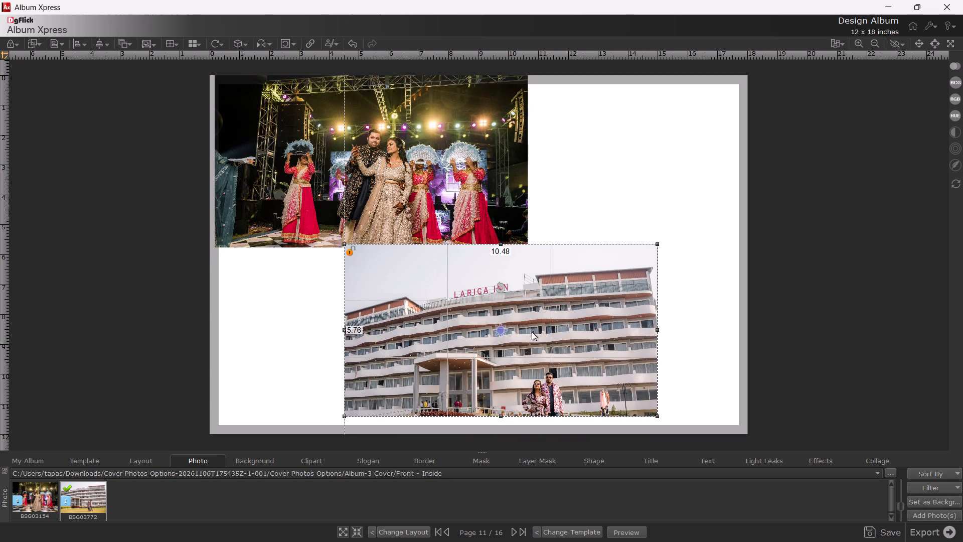
pyautogui.moveTo(659, 417); pyautogui.dragTo(685, 429)
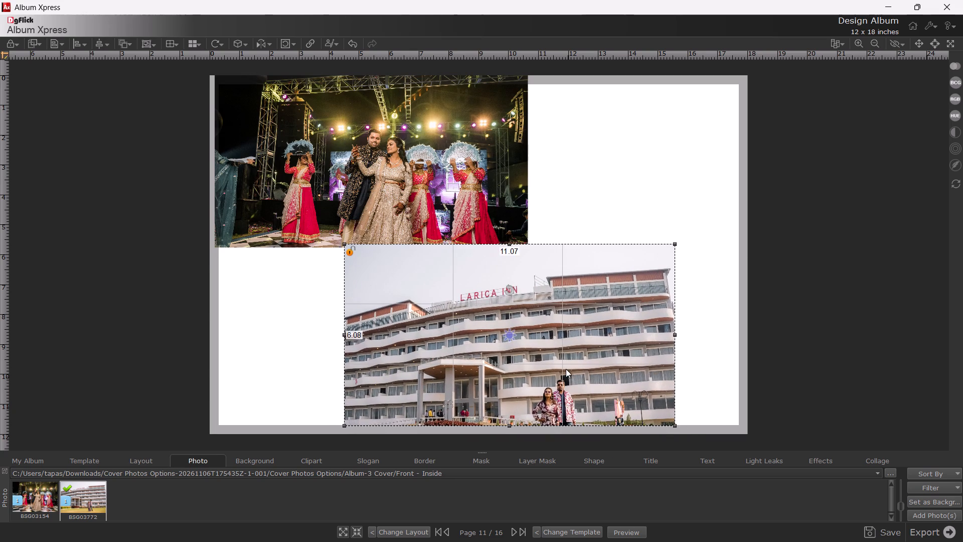
pyautogui.moveTo(566, 369); pyautogui.dragTo(621, 375)
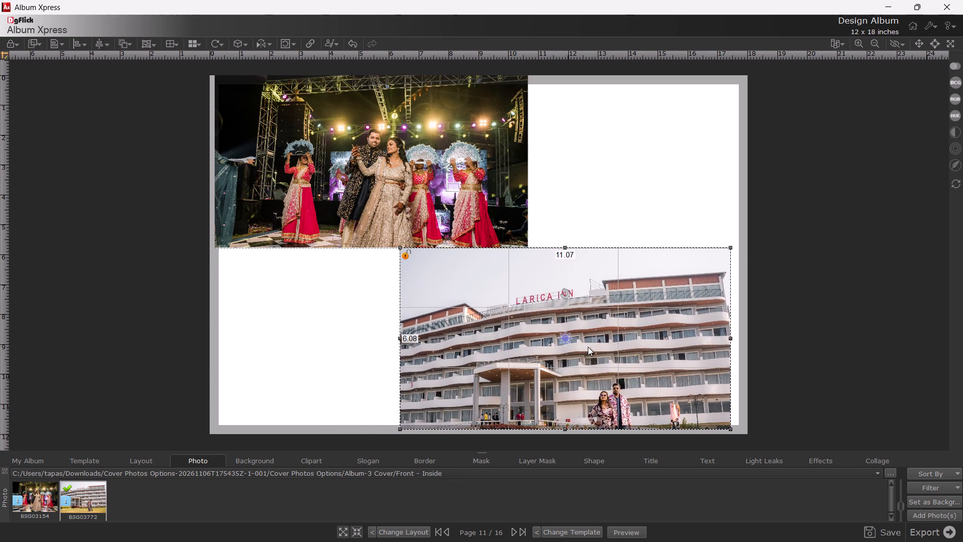
# Shift the hotel picture upward inside its frame so the whole couple and the lawn are included, and deselect it.
pyautogui.moveTo(563, 340); pyautogui.dragTo(546, 246)
pyautogui.click(876, 170)
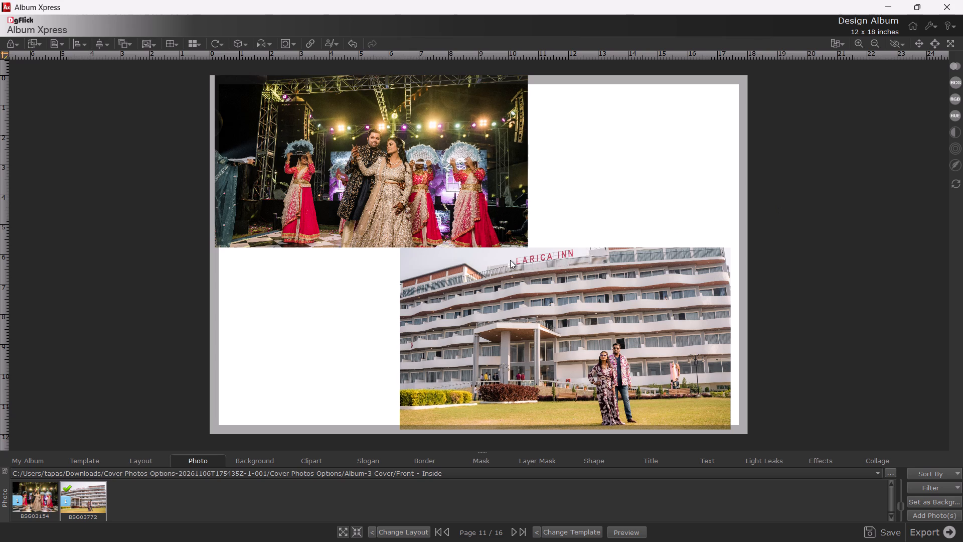
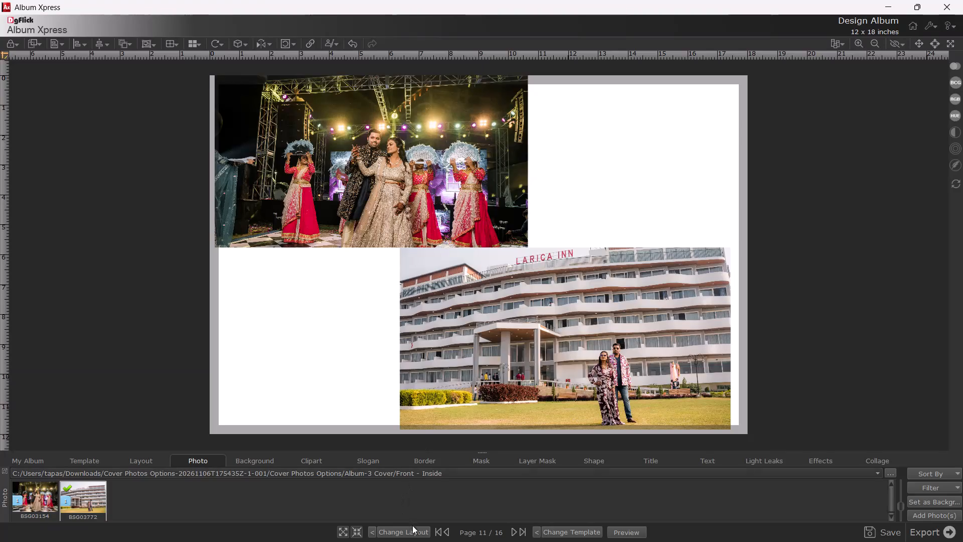
# Cycle page 11's layouts to the staggered, non-overlapping one with the dance photo at the upper left and the hotel photo at the lower right.
pyautogui.click(416, 533)
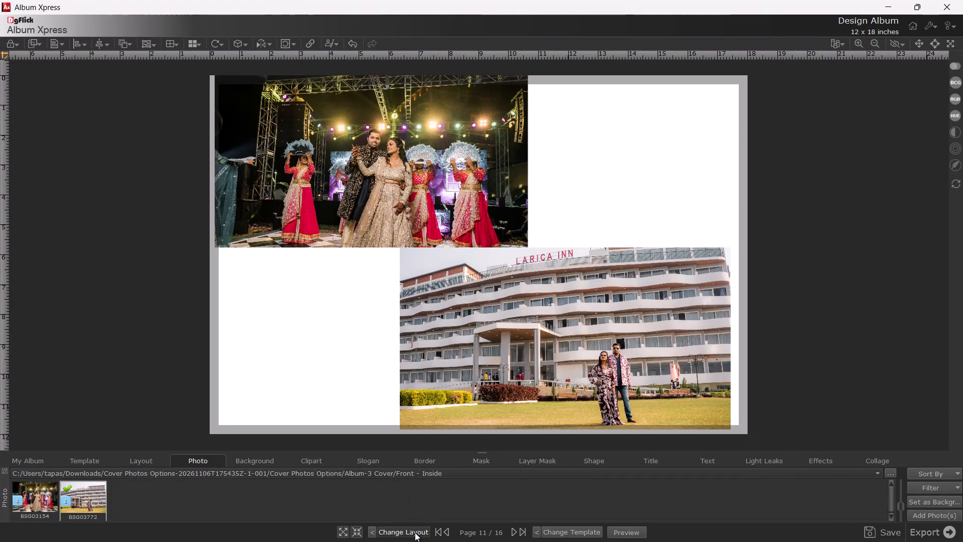
pyautogui.click(415, 532)
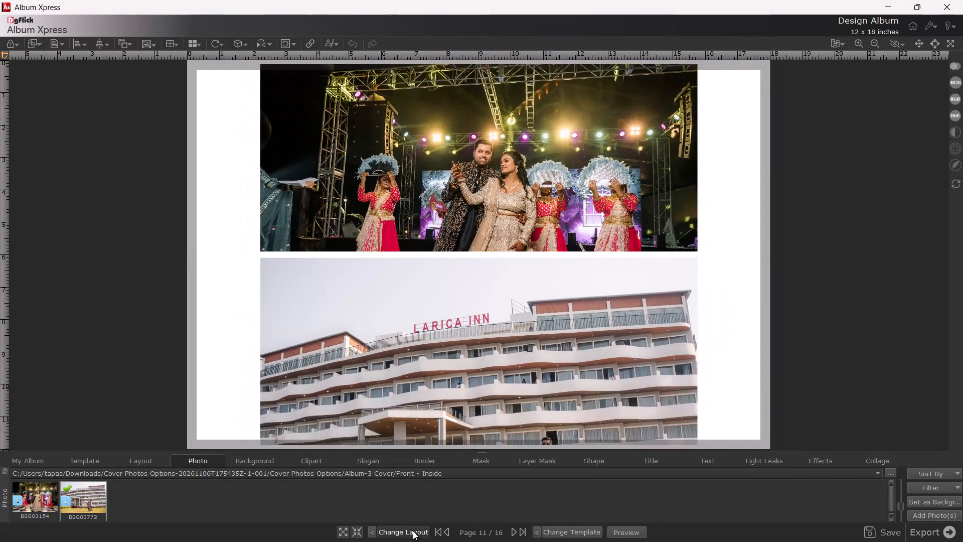
pyautogui.click(412, 530)
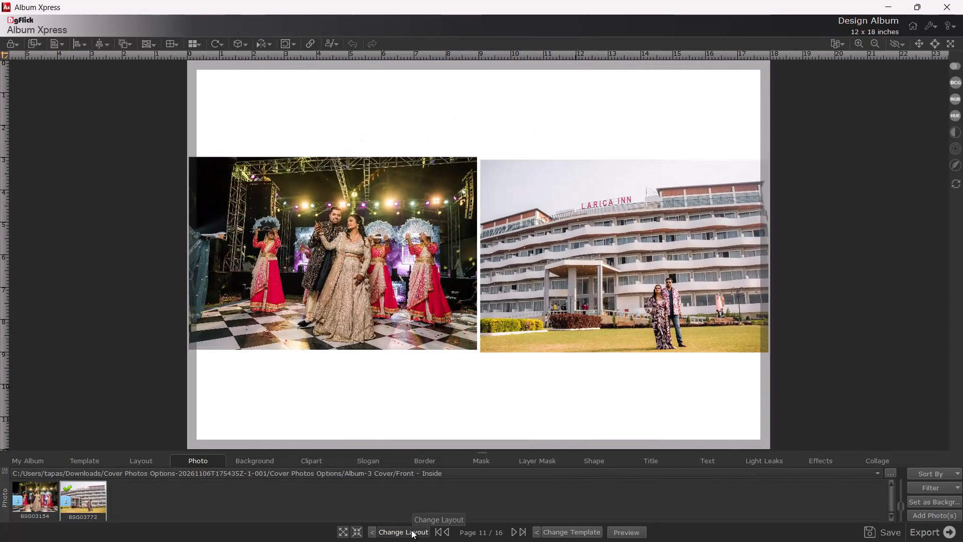
pyautogui.click(411, 530)
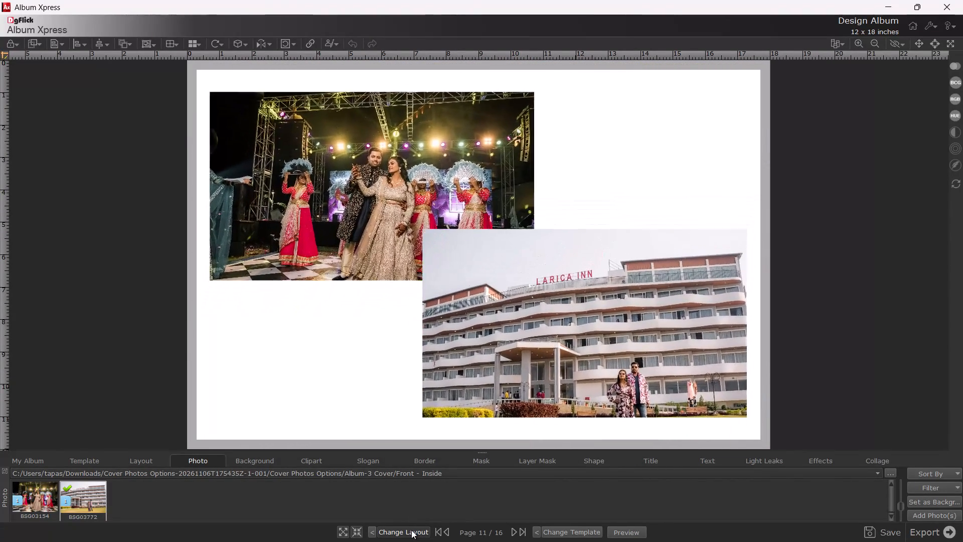
pyautogui.scroll(-6, 348, 314)
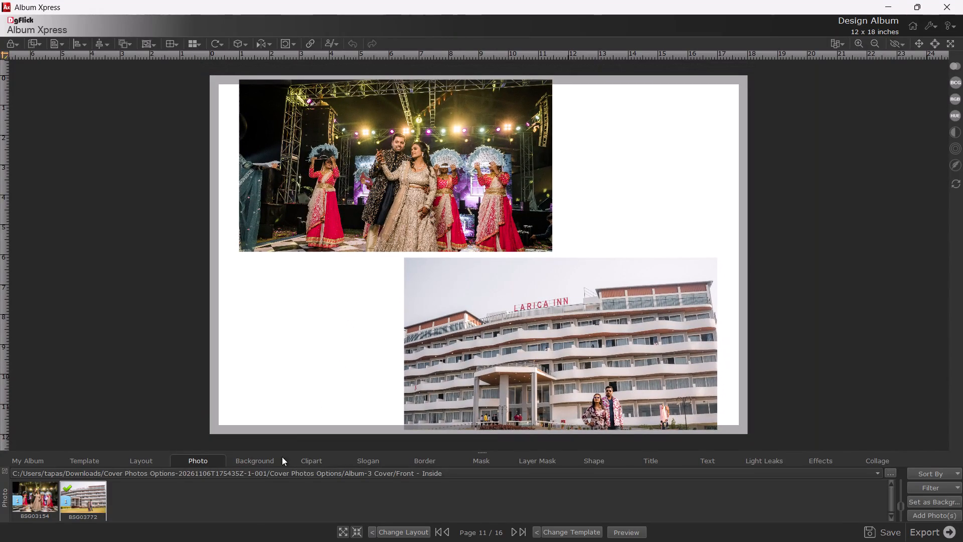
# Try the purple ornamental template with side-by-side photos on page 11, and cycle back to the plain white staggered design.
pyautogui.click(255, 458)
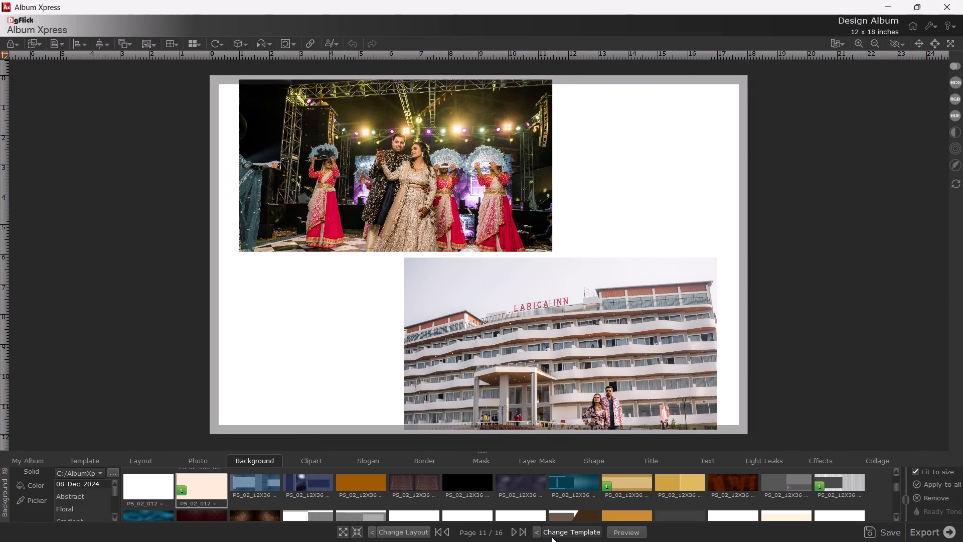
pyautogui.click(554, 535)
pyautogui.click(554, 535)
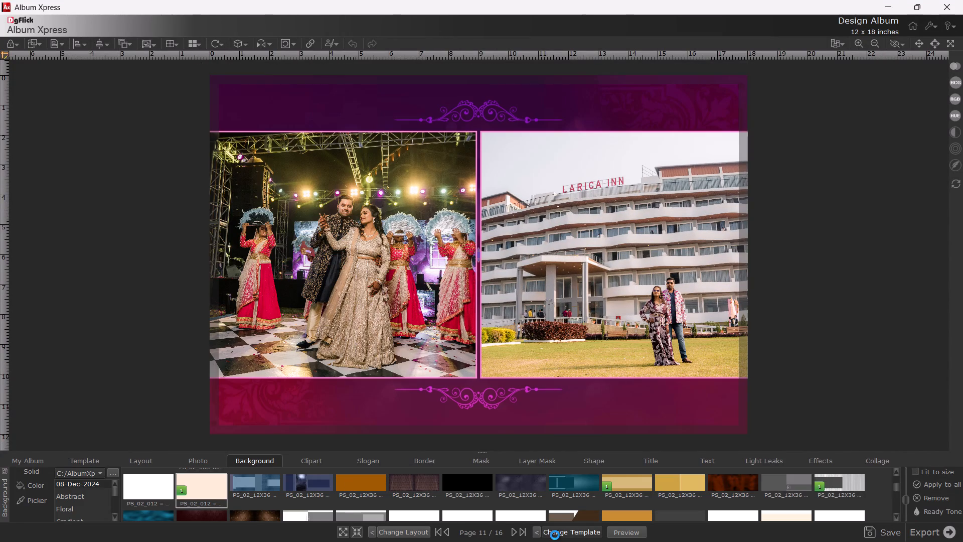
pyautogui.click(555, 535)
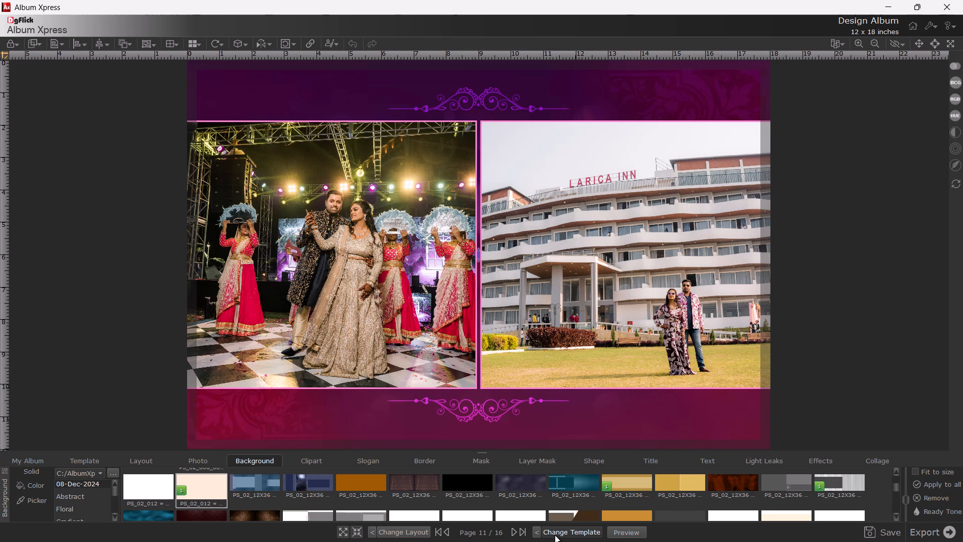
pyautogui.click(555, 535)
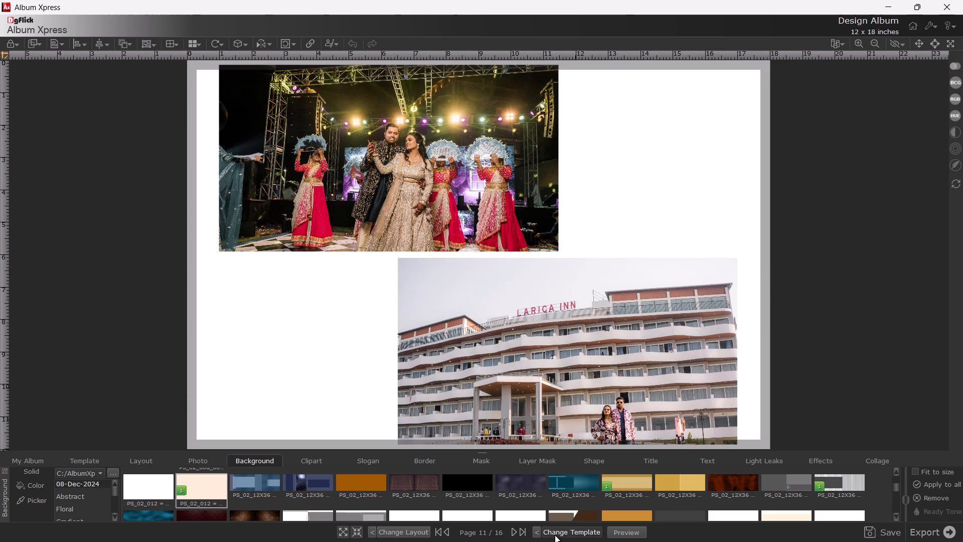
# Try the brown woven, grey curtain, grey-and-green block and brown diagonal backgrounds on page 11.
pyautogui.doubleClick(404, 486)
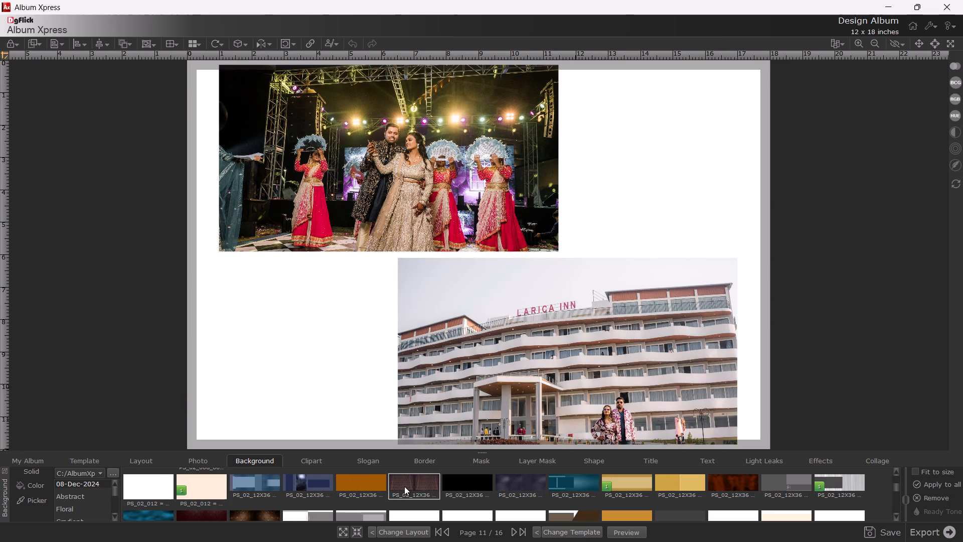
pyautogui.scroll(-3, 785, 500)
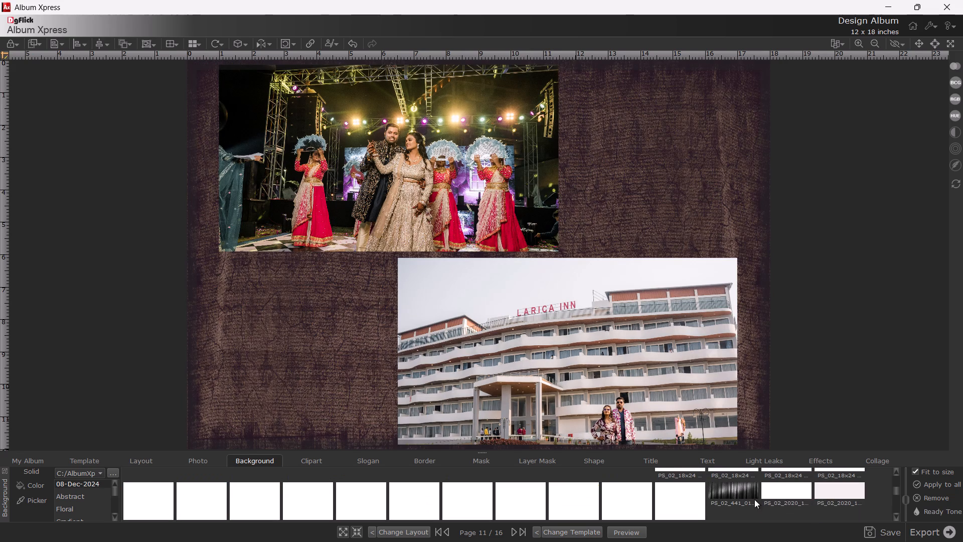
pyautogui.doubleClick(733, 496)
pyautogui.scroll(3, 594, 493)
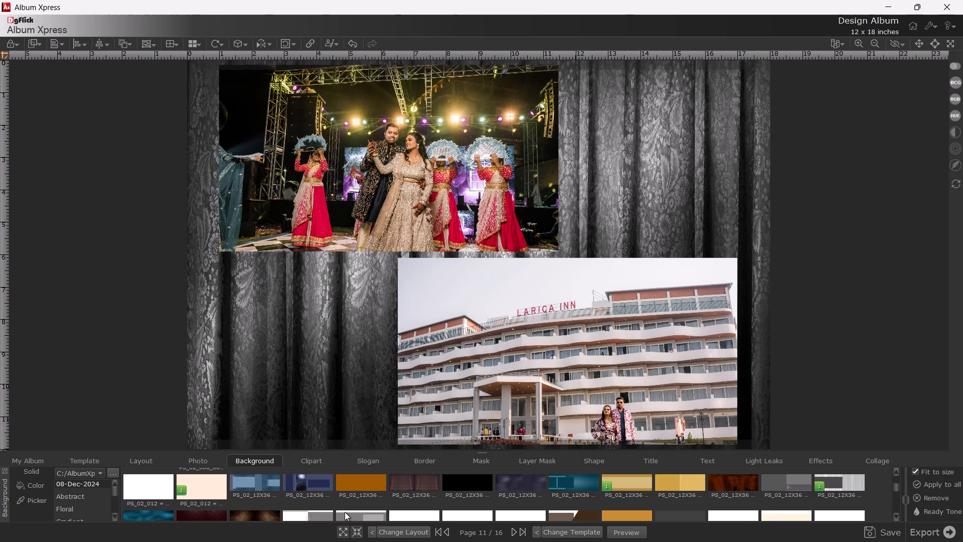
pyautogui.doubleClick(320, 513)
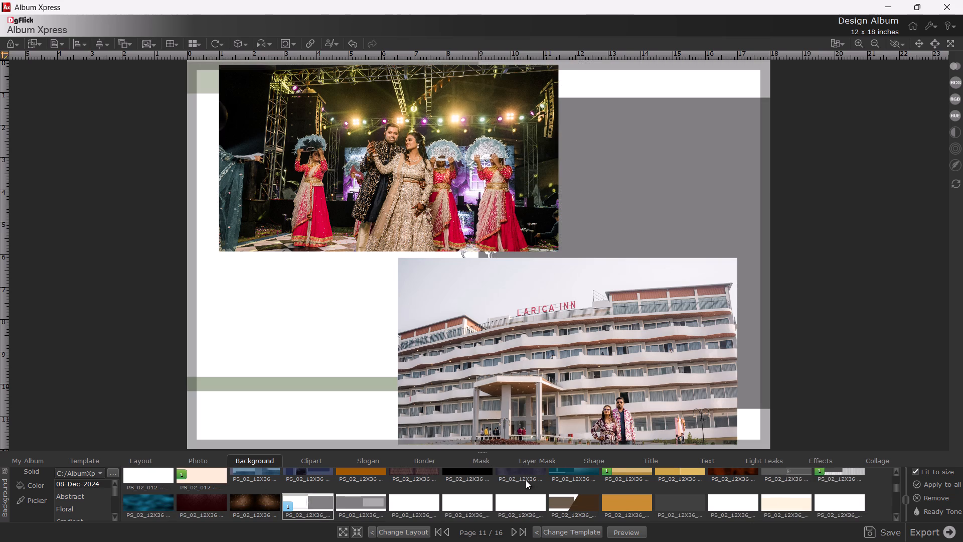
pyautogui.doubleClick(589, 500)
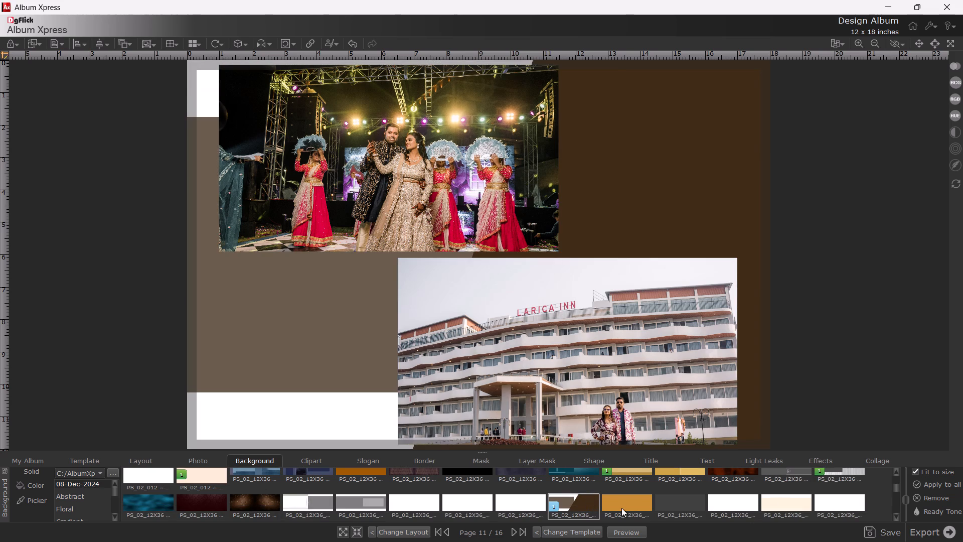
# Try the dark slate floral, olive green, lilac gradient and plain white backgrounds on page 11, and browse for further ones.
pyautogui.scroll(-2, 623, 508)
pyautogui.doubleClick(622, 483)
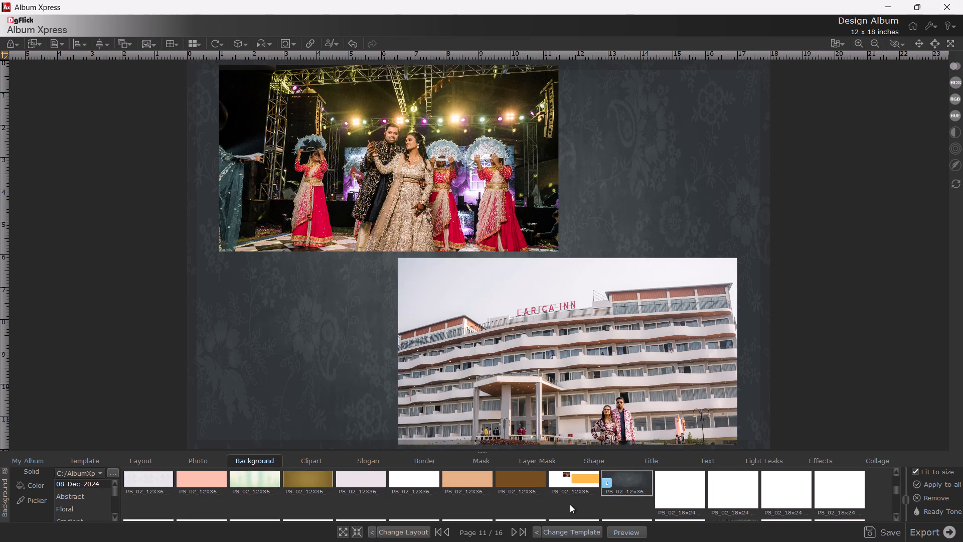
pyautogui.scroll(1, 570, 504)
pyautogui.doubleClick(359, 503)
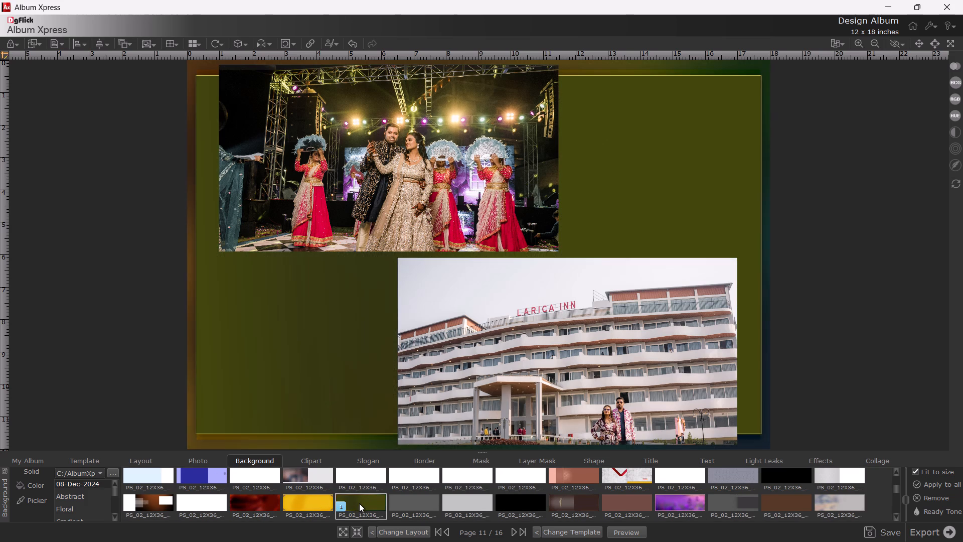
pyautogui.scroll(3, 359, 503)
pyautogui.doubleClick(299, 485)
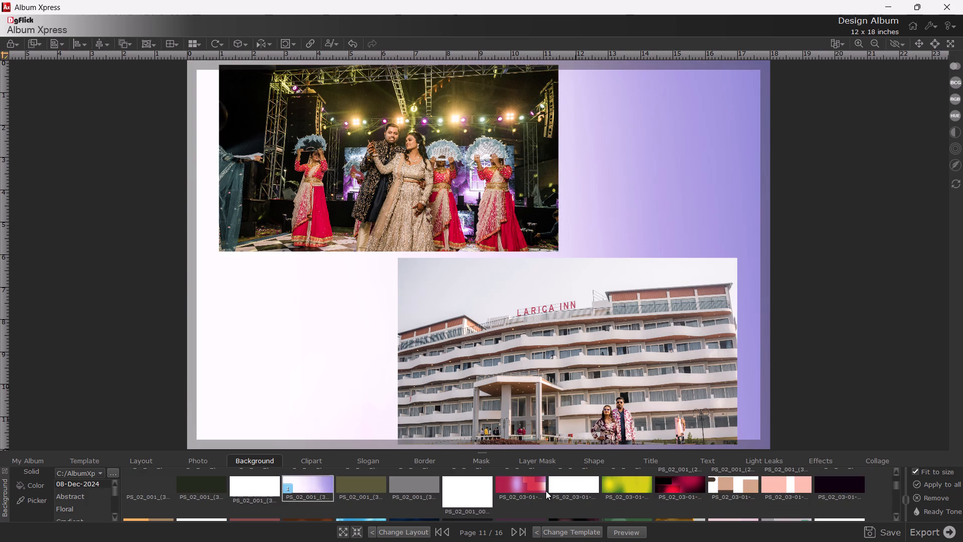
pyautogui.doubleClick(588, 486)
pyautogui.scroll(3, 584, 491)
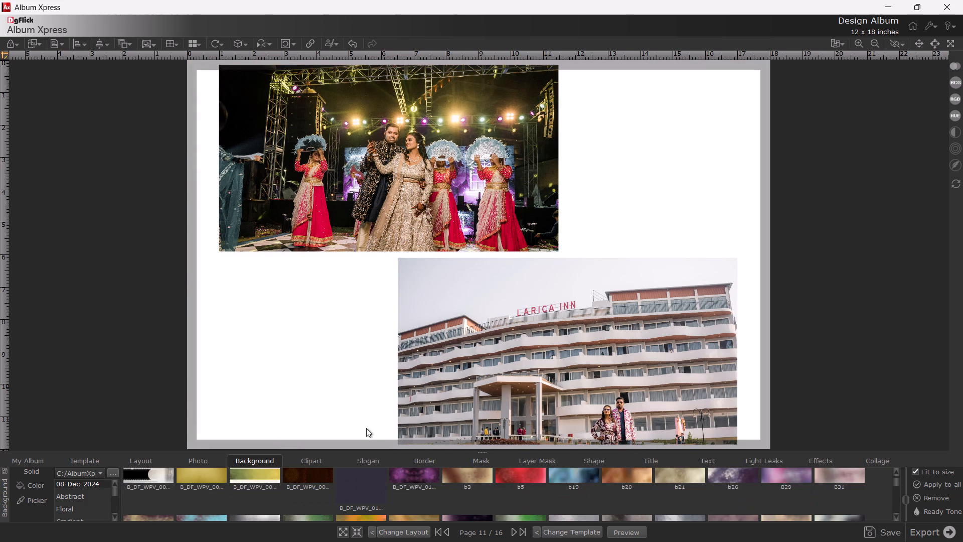
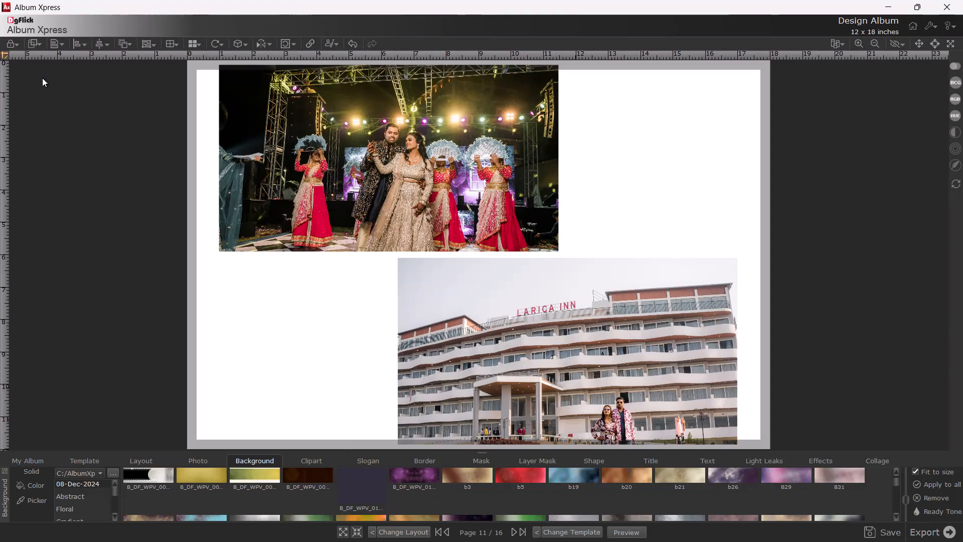
# Add the simple thin white border from the 03_Simple category to both the dance and hotel photos on page 11.
pyautogui.moveTo(116, 160); pyautogui.dragTo(926, 413)
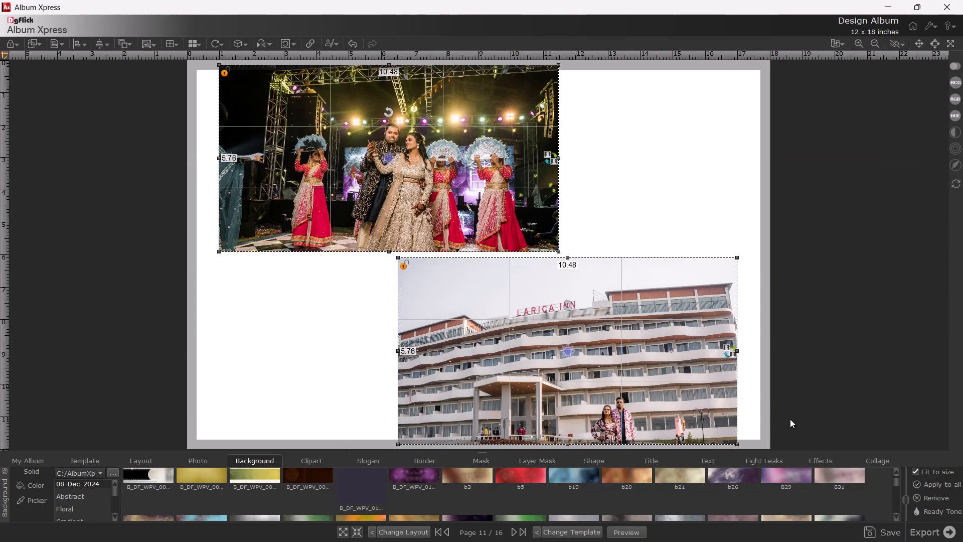
pyautogui.click(417, 458)
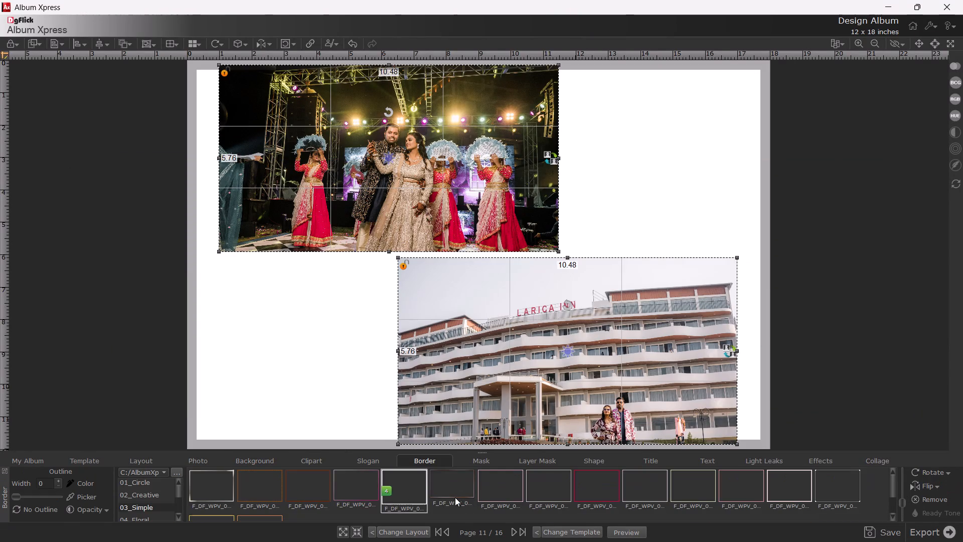
pyautogui.doubleClick(397, 492)
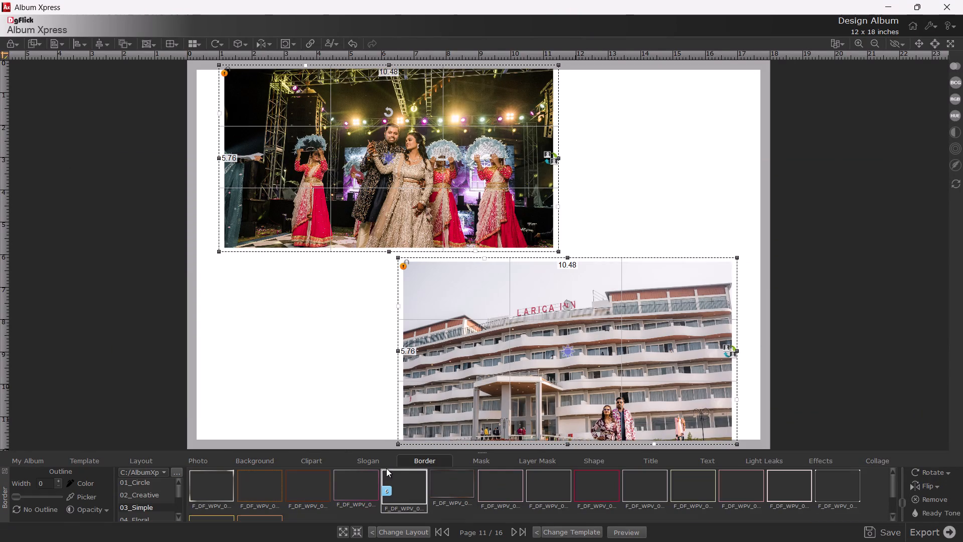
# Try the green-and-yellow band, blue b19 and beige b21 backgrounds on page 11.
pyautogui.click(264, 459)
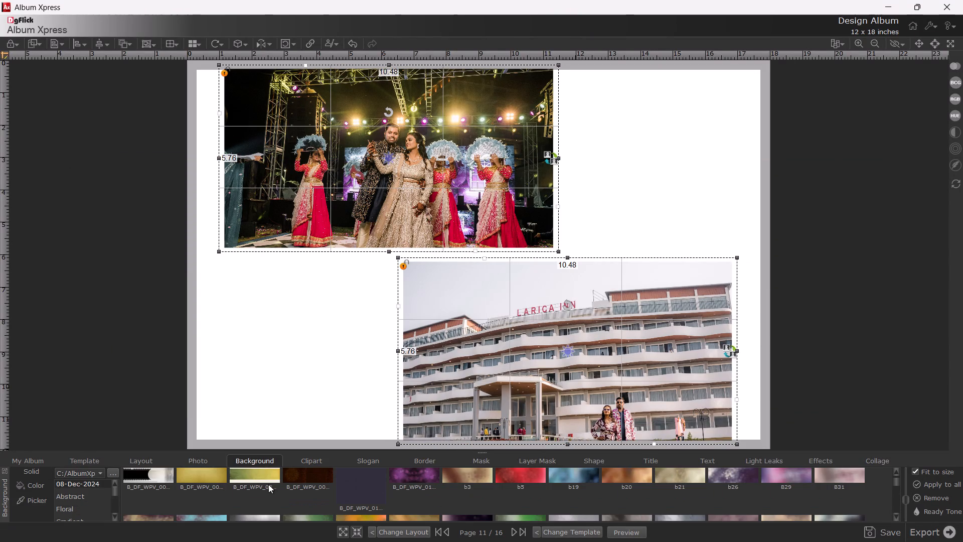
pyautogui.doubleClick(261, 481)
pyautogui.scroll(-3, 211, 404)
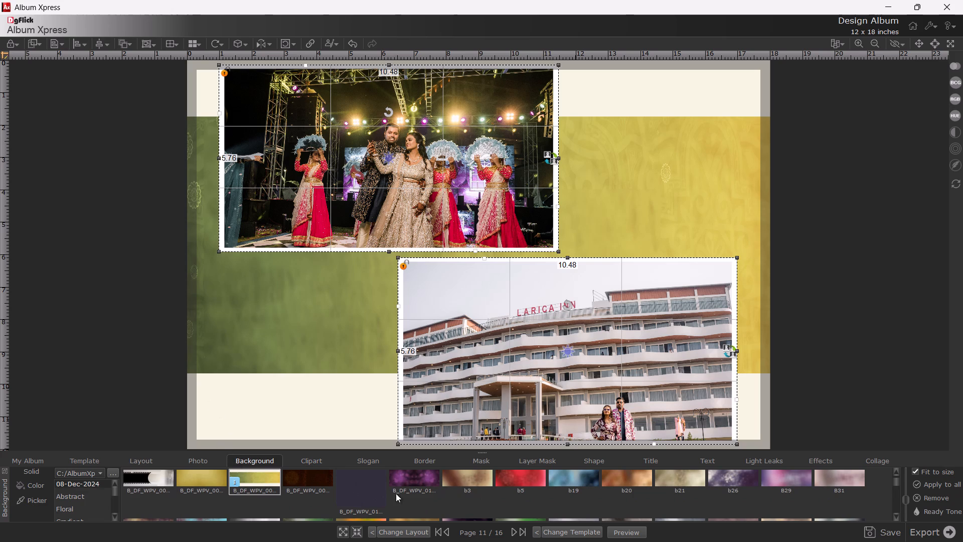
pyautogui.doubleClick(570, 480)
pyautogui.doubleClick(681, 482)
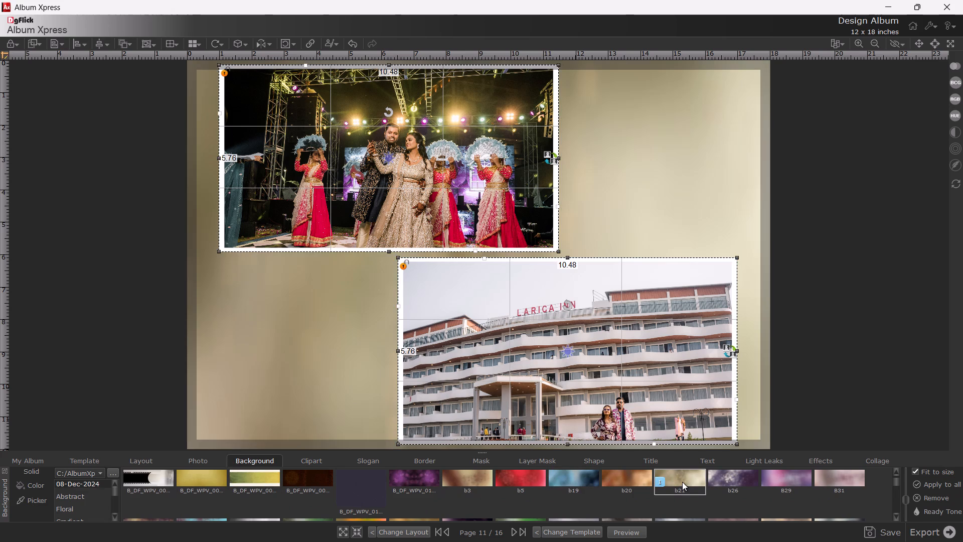
# Apply the green-to-white gradient background to page 11.
pyautogui.scroll(-2, 763, 489)
pyautogui.doubleClick(726, 480)
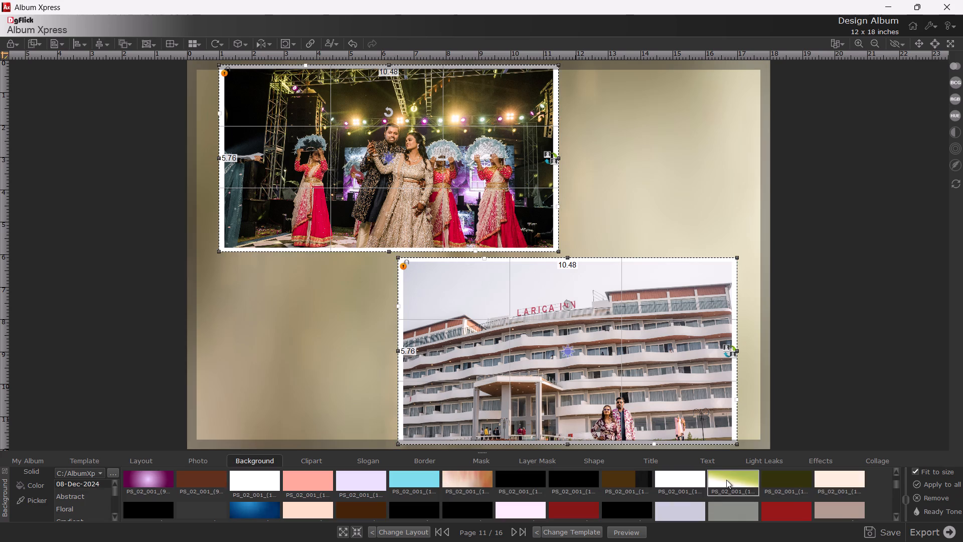
pyautogui.click(782, 319)
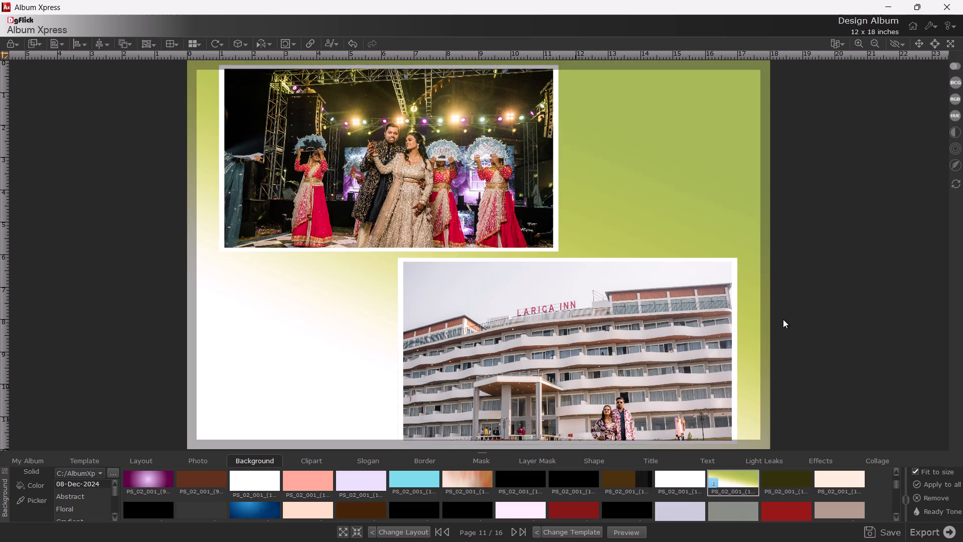
# Shift the hotel picture upward within its frame so the couple and the lawn show fully.
pyautogui.scroll(-6, 783, 319)
pyautogui.click(596, 386)
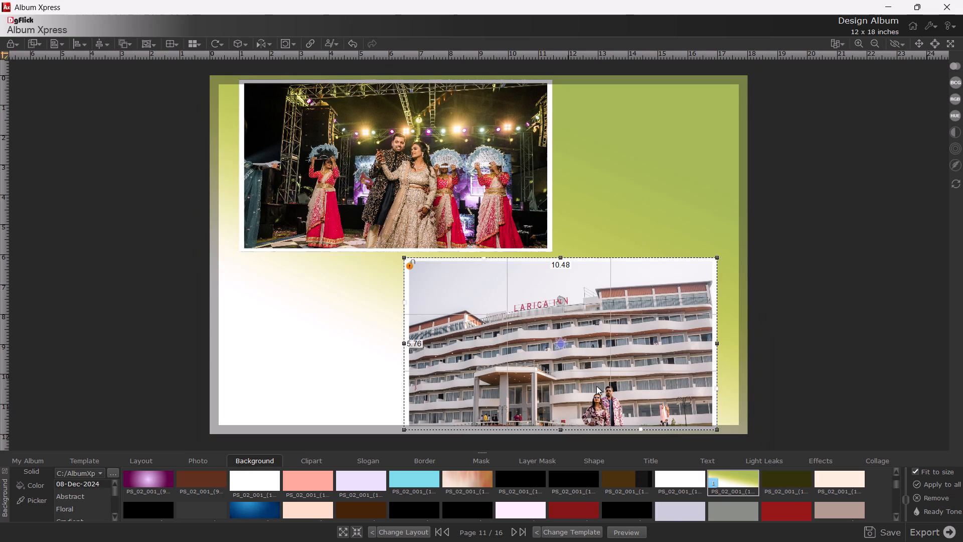
pyautogui.moveTo(559, 337); pyautogui.dragTo(589, 261)
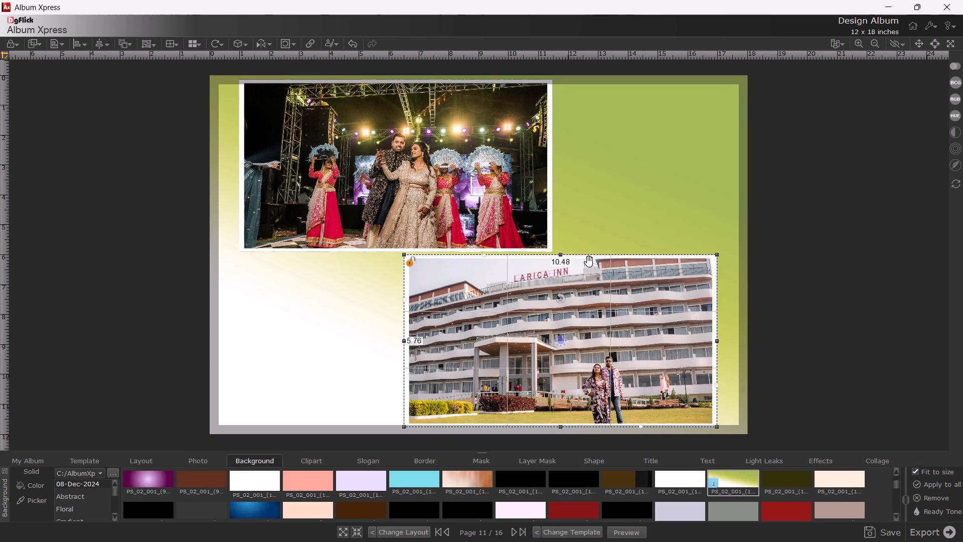
pyautogui.moveTo(589, 261); pyautogui.dragTo(611, 254)
pyautogui.click(906, 273)
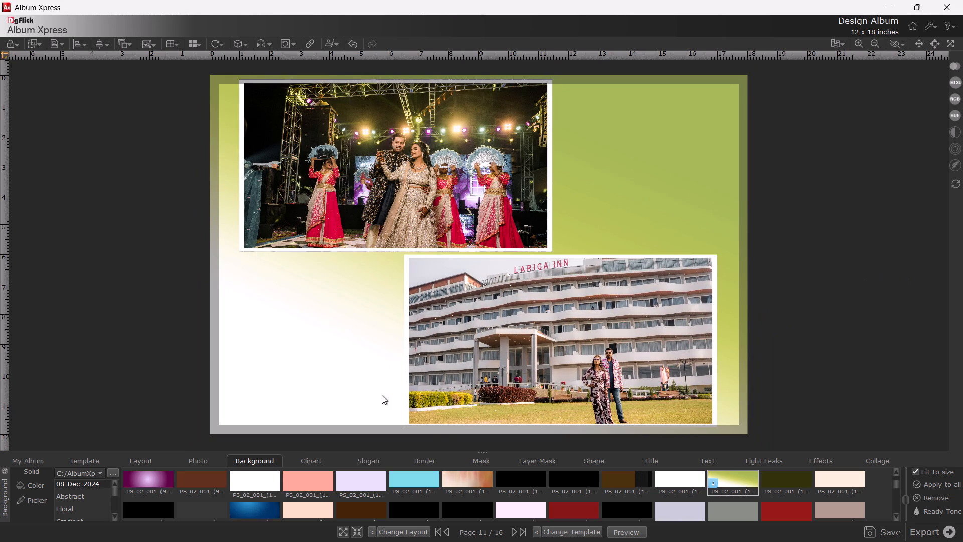
# Shift the dance picture slightly upward within its frame to show more of the checkered floor.
pyautogui.click(378, 216)
pyautogui.moveTo(390, 160); pyautogui.dragTo(385, 132)
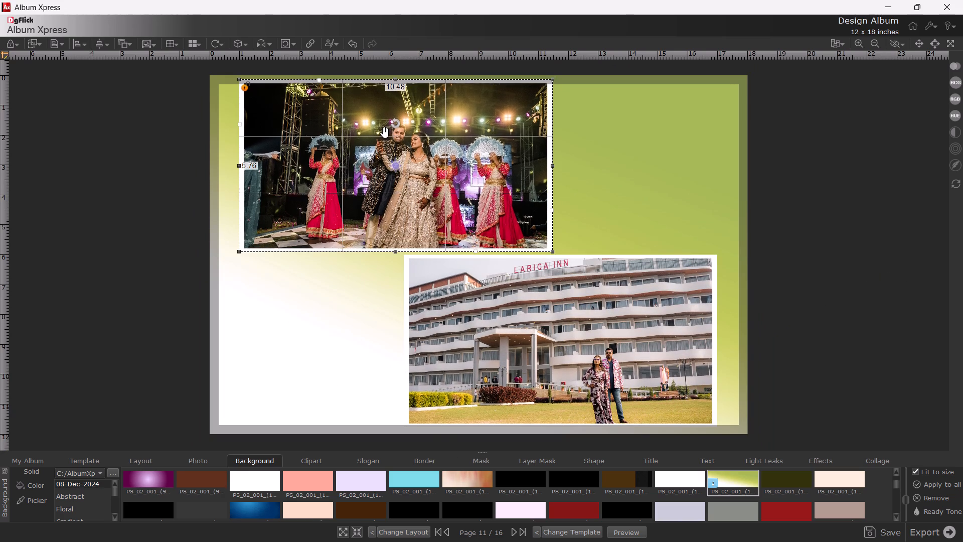
pyautogui.moveTo(385, 132); pyautogui.dragTo(385, 125)
pyautogui.click(806, 180)
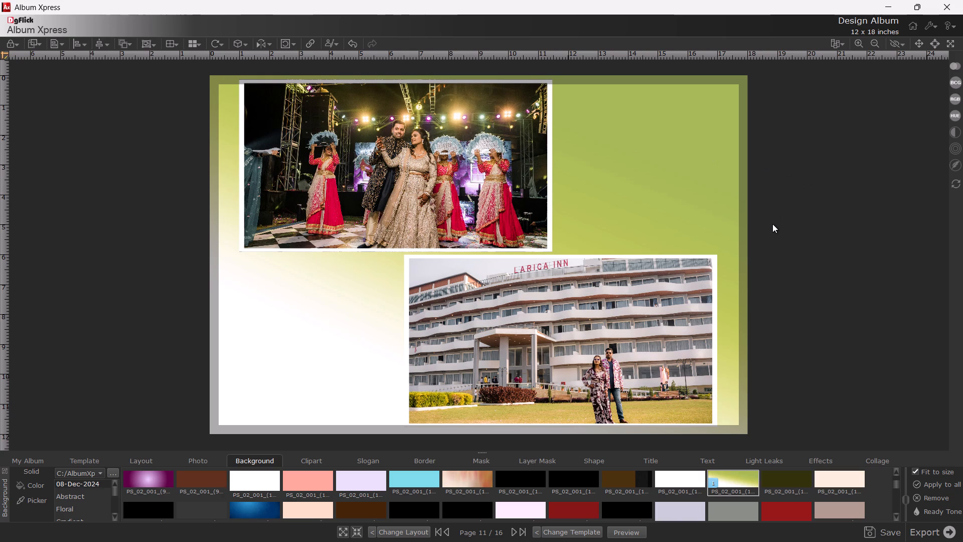